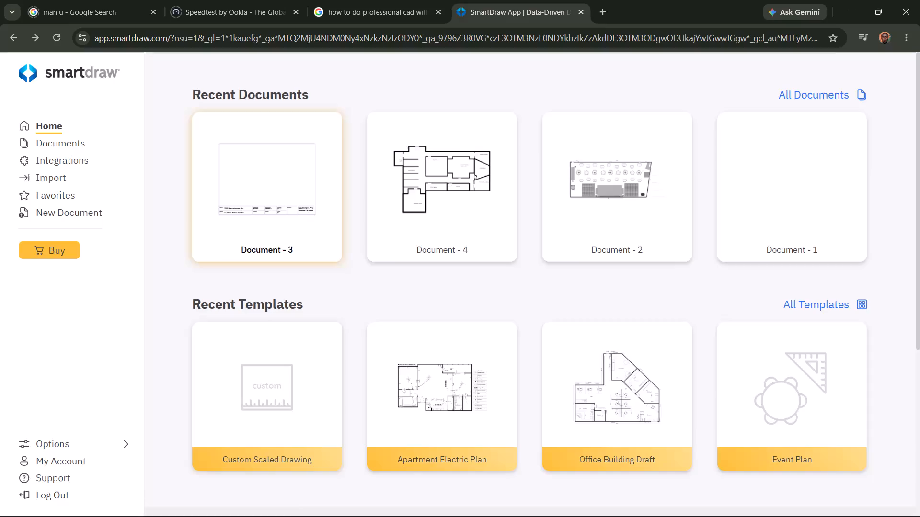
Open the recent document named Document - 1.
click(742, 220)
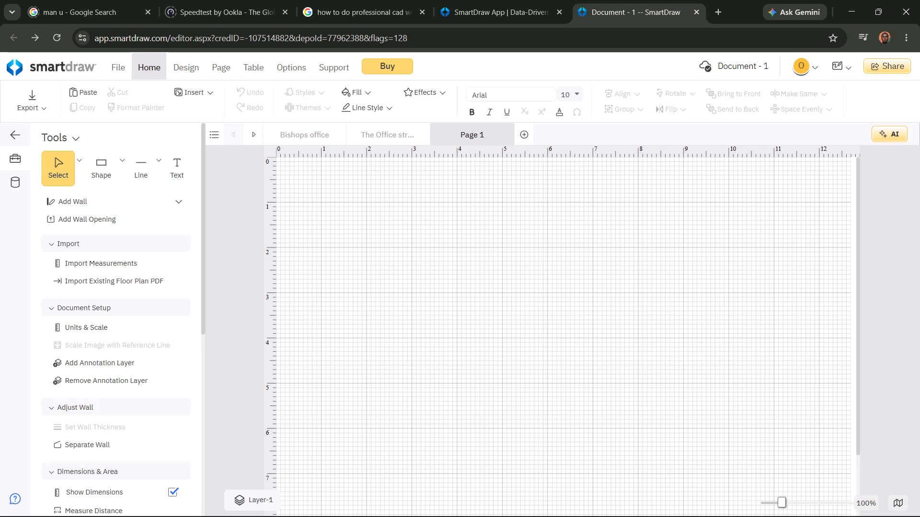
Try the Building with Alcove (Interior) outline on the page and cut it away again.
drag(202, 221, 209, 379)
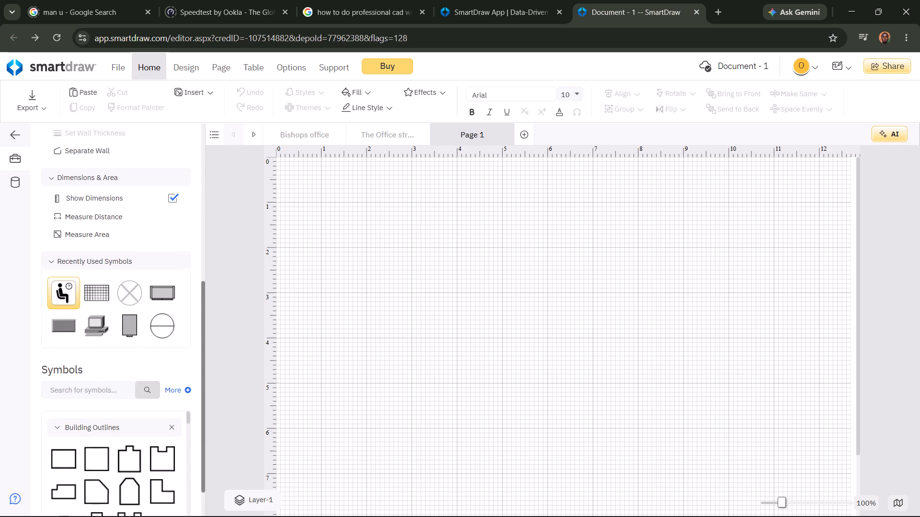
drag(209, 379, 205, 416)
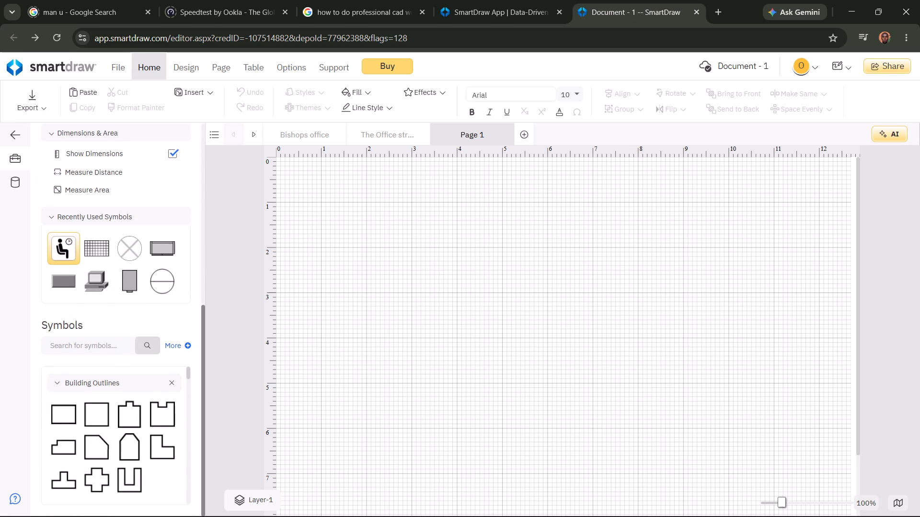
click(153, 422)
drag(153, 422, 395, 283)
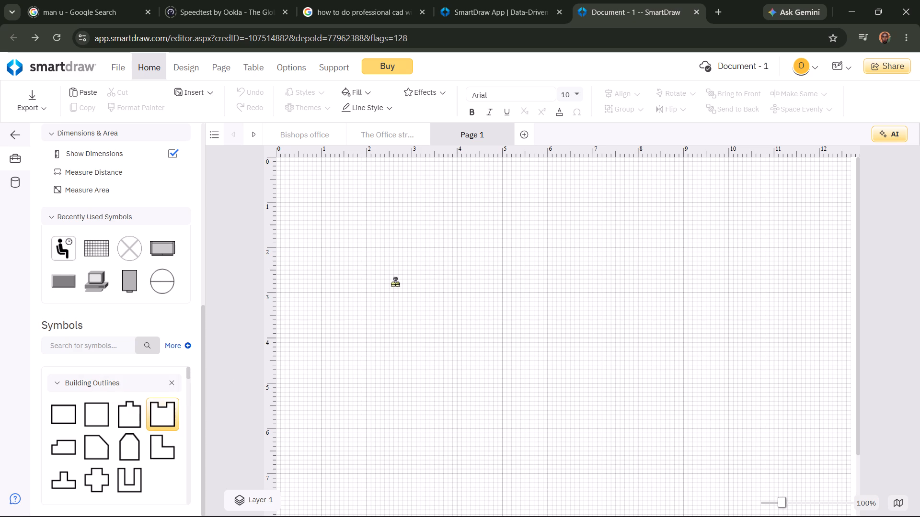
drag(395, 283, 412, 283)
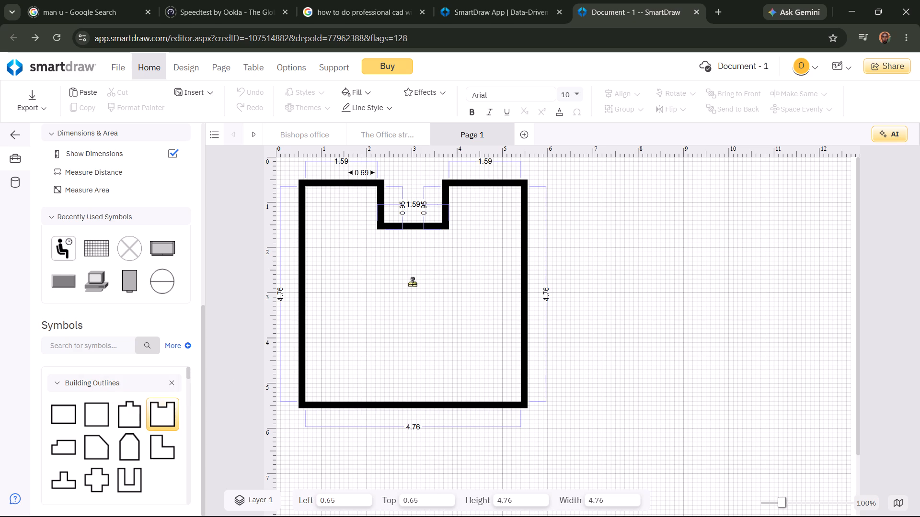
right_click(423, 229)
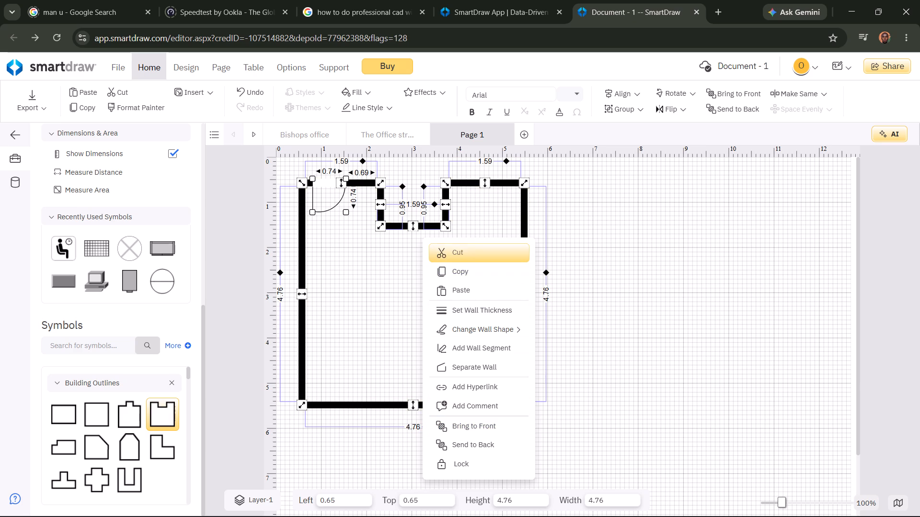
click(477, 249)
Place the cross-shaped building outline on the page at about 2.79 from the left and 0.67 from the top.
drag(190, 374, 186, 379)
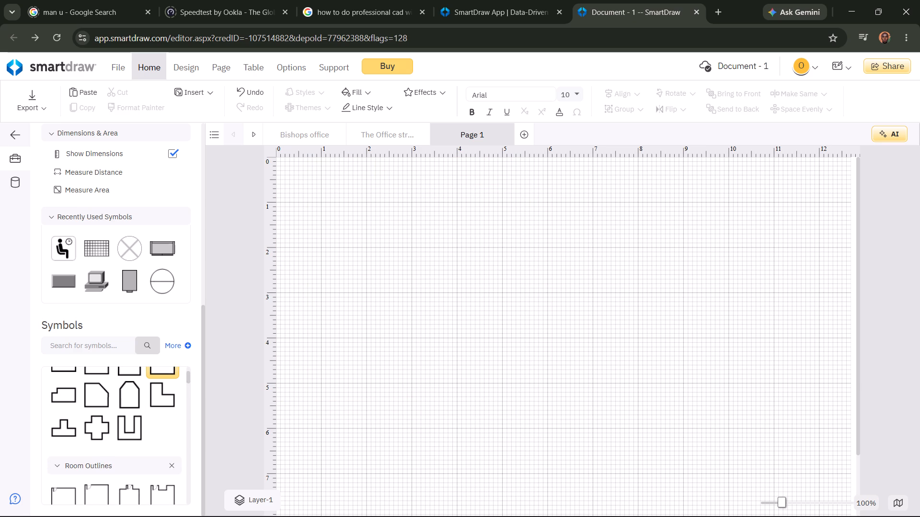
click(92, 427)
drag(92, 427, 624, 304)
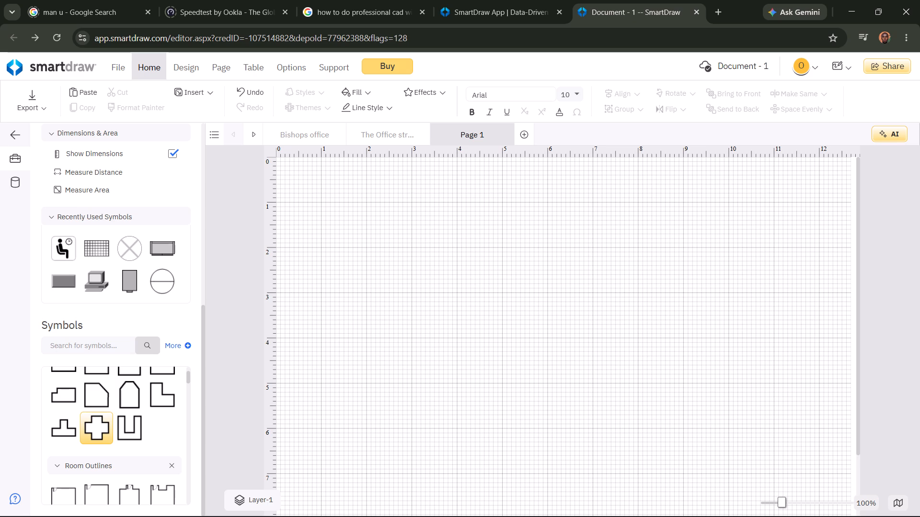
drag(103, 419, 511, 296)
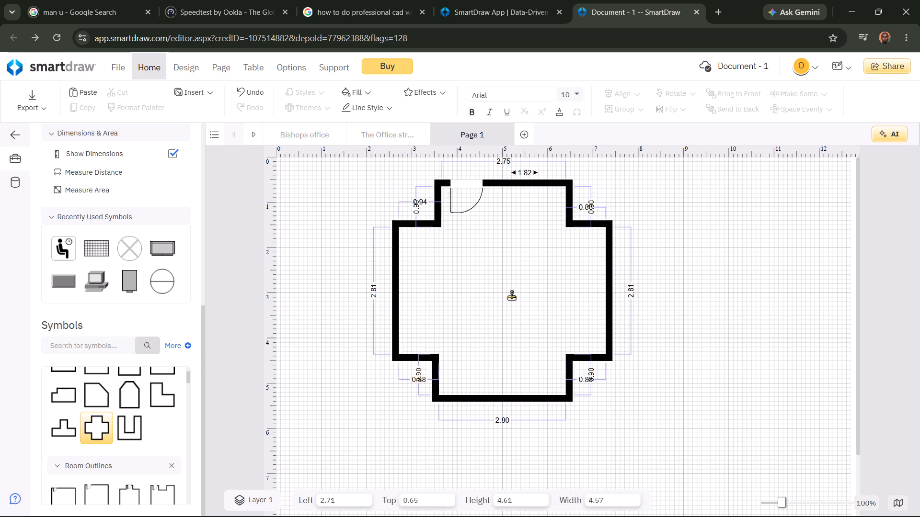
drag(511, 296, 513, 298)
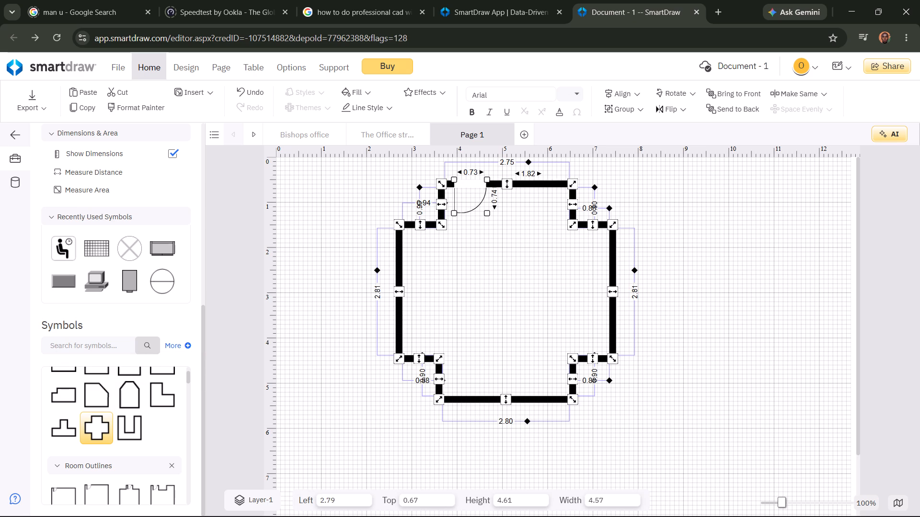
Lengthen the cross outline's bottom, right and left arms until it is about 6.62 high and 10.70 wide.
drag(506, 403, 512, 494)
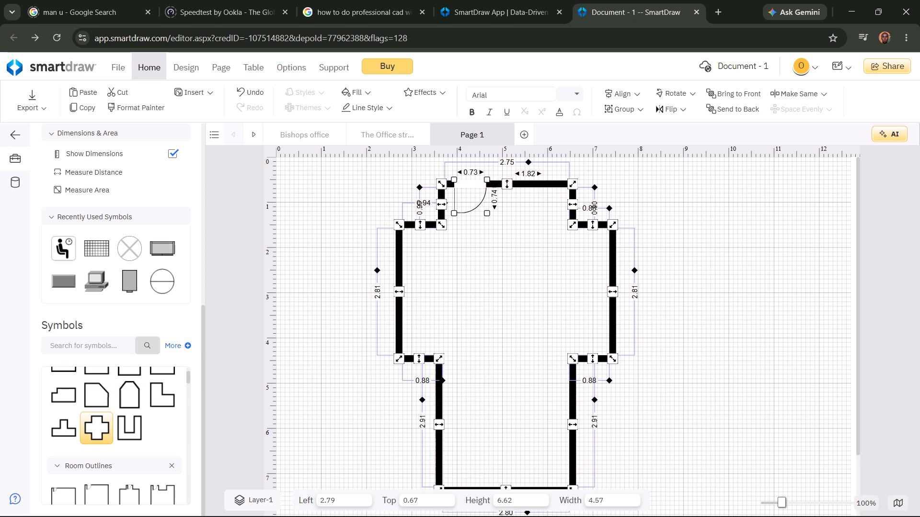
drag(610, 291, 723, 275)
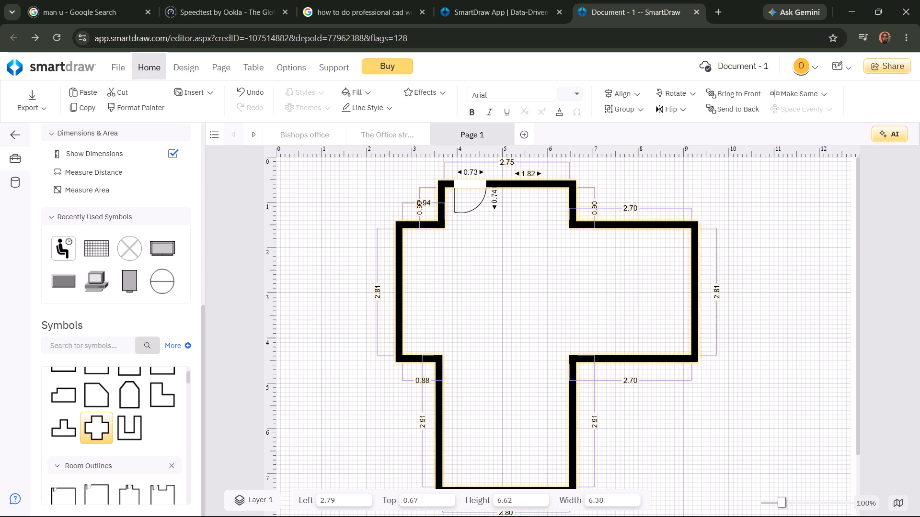
drag(723, 275, 794, 271)
drag(399, 291, 248, 286)
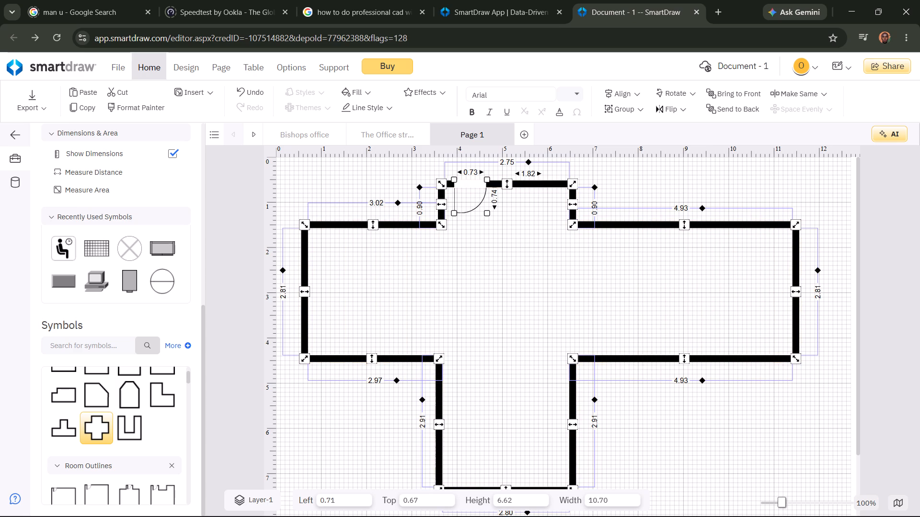
Move the whole building outline to about 4.43 from the left and 1.28 from the top.
drag(596, 223, 654, 218)
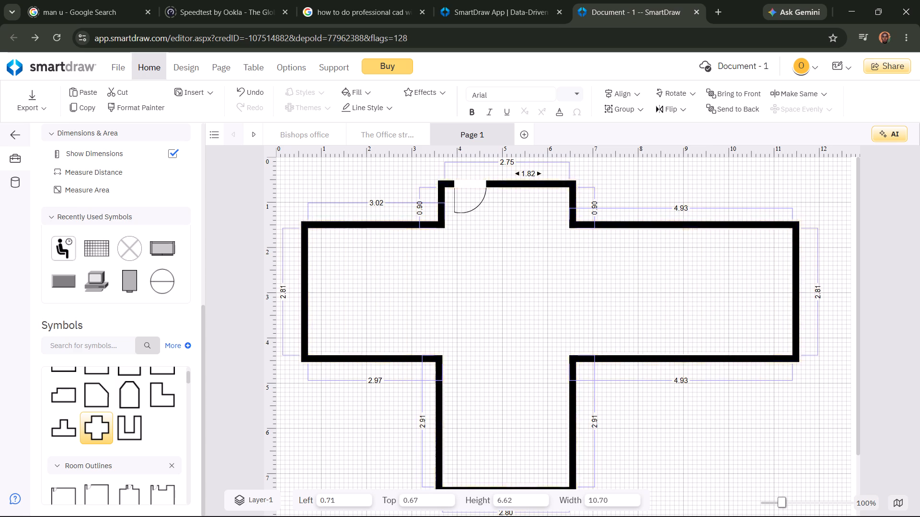
drag(654, 218, 705, 250)
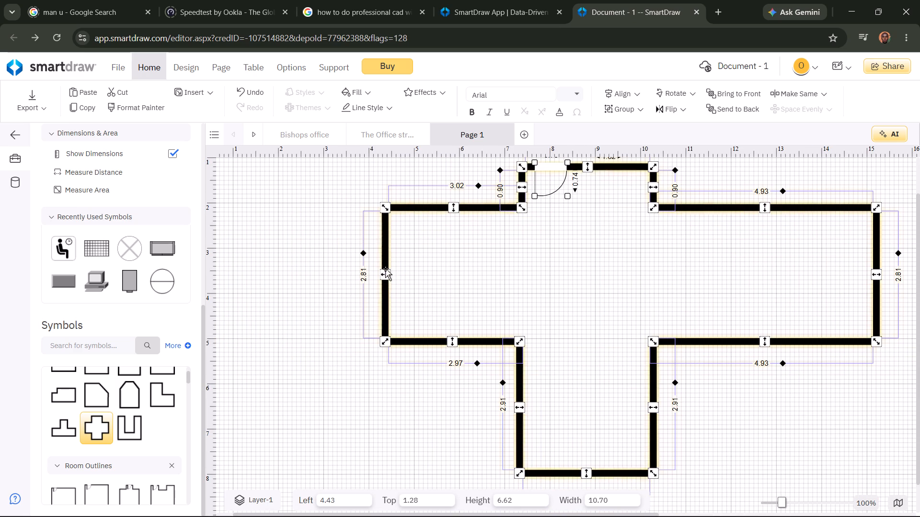
Extend the outline's left, bottom and right arms further, to about 22.40 wide and 11.17 high overall.
drag(386, 272, 216, 270)
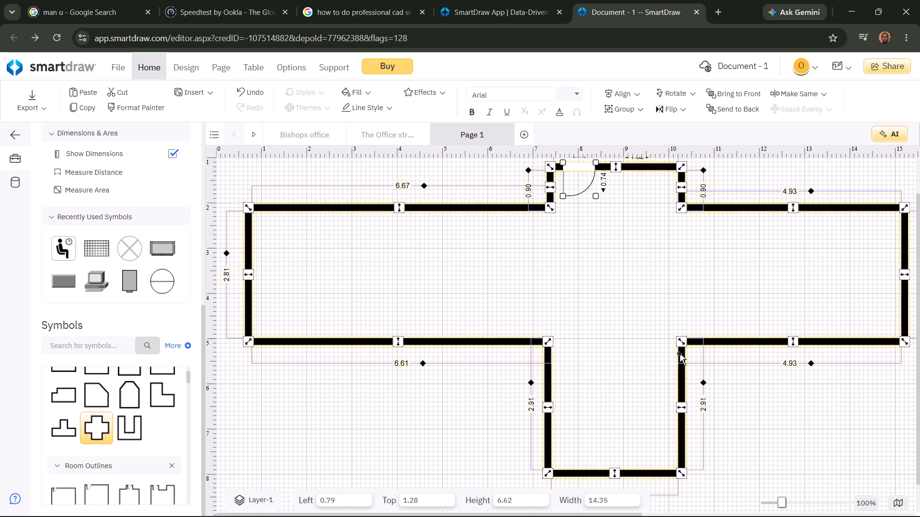
drag(616, 474, 606, 516)
click(765, 285)
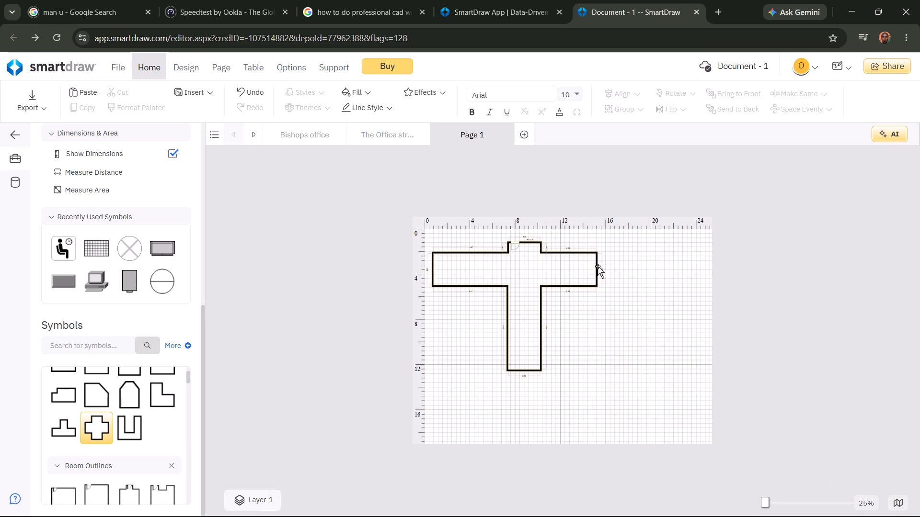
click(598, 266)
drag(597, 270, 684, 262)
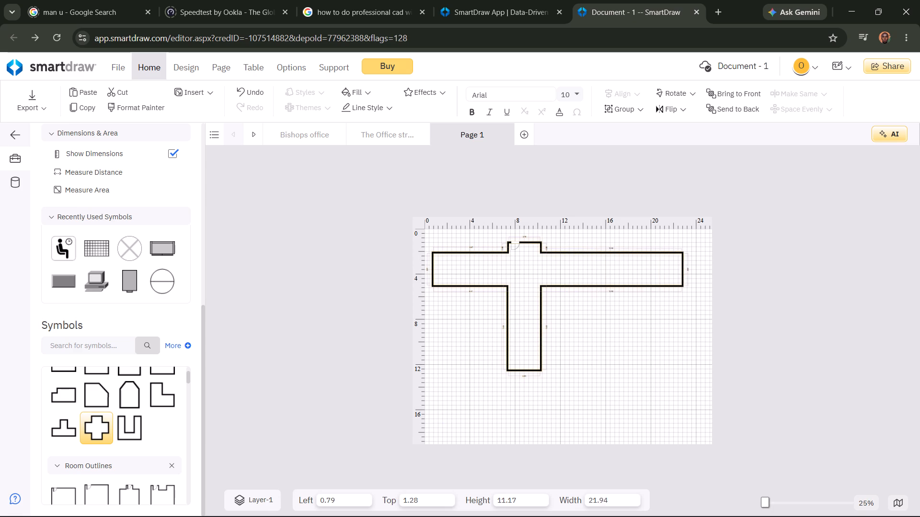
drag(684, 262, 687, 261)
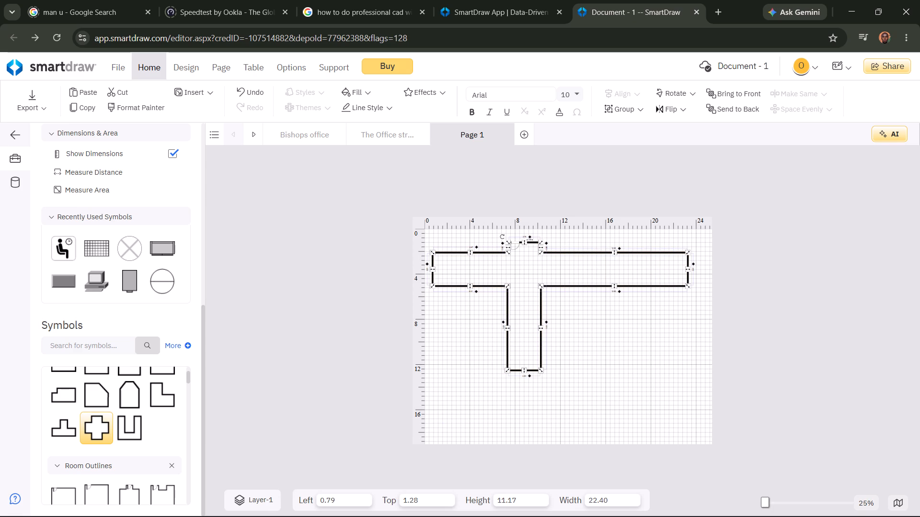
Widen the outline's lower arm by moving its right and left side walls outward.
click(204, 254)
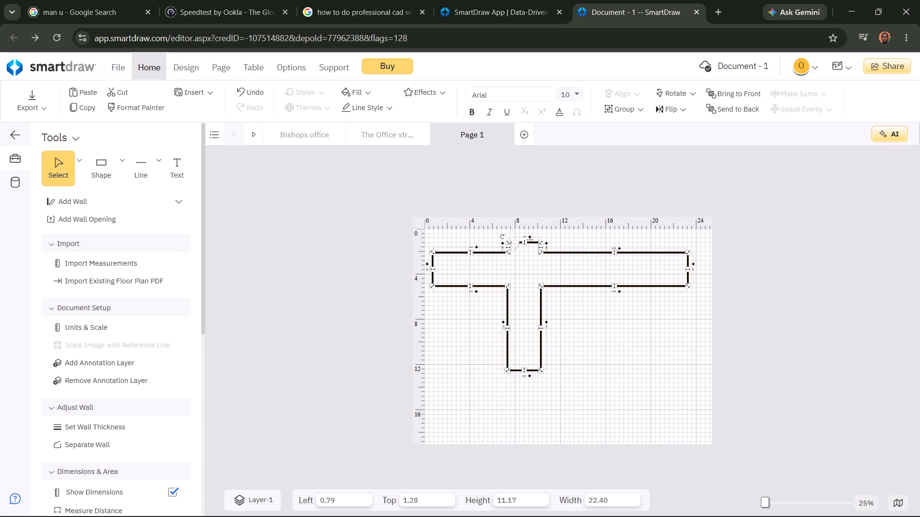
drag(541, 327, 604, 328)
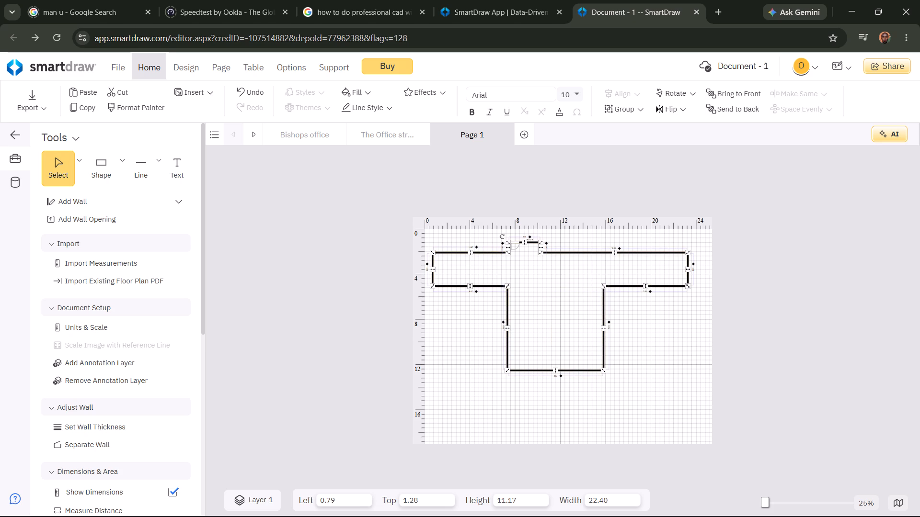
drag(506, 327, 493, 355)
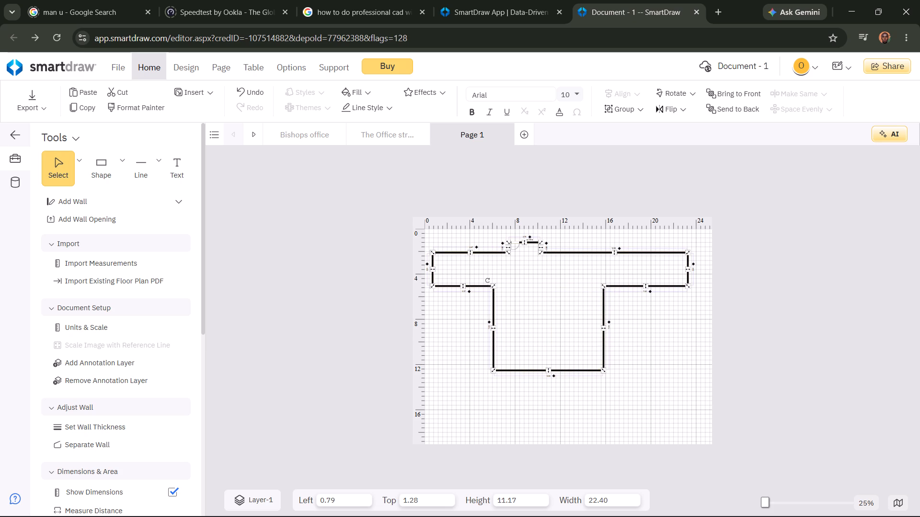
Move the whole building outline down the page to about 1.47 from the left and 5.00 from the top.
click(569, 250)
drag(569, 251, 569, 256)
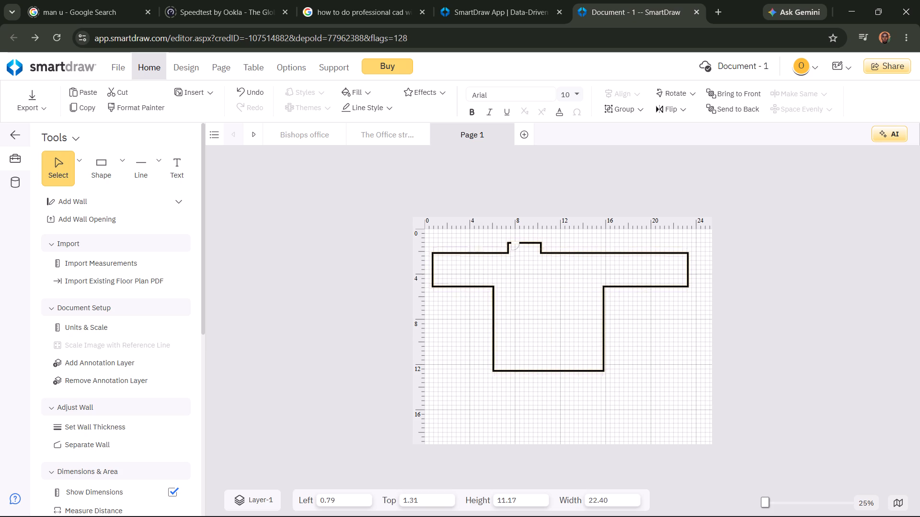
drag(569, 256, 576, 293)
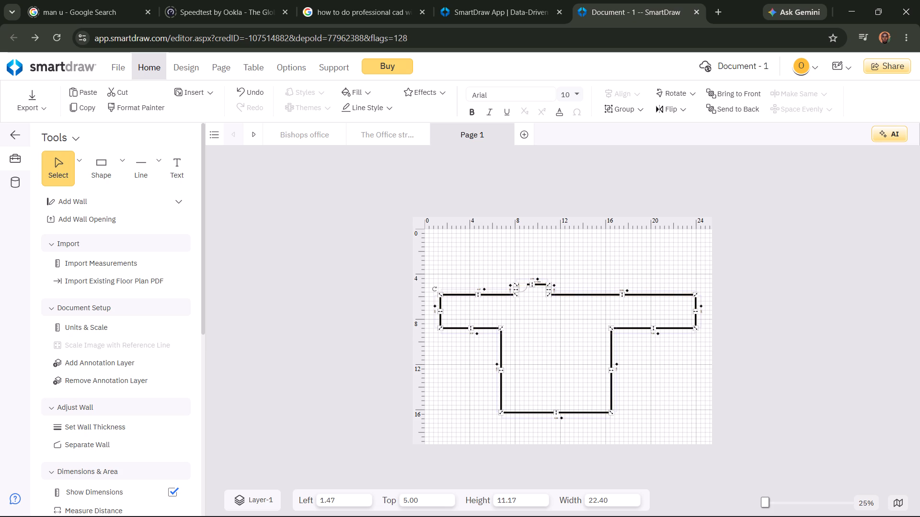
Widen the upper arm to roughly match the lower arm and raise its top wall for an overall height of about 15.44.
drag(548, 292, 603, 294)
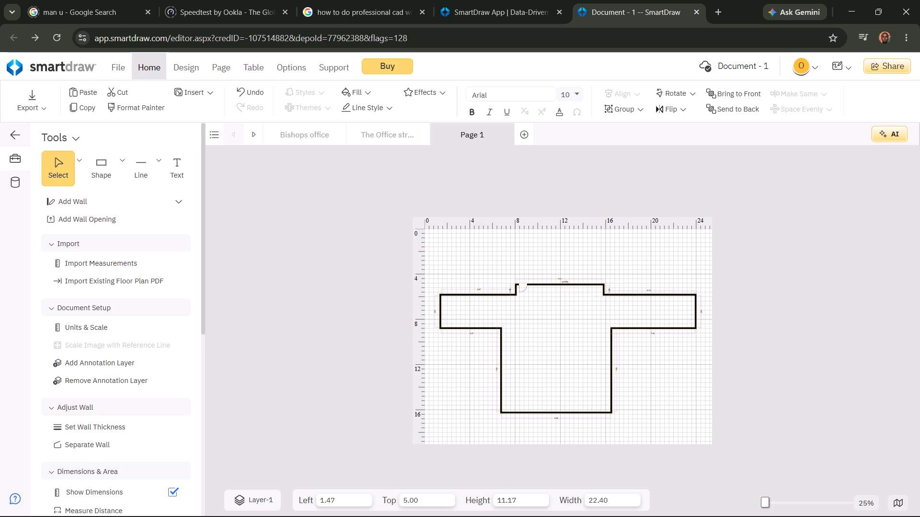
drag(603, 294, 609, 294)
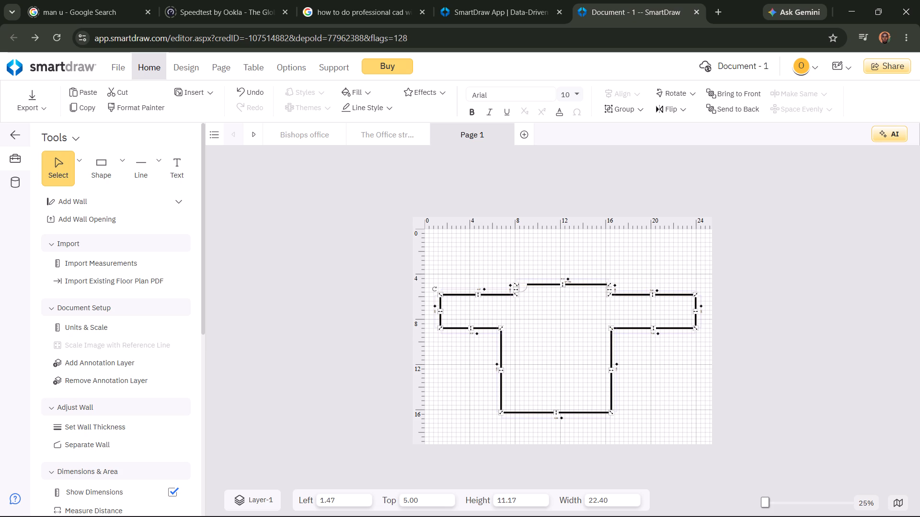
drag(515, 289, 500, 290)
drag(556, 285, 555, 239)
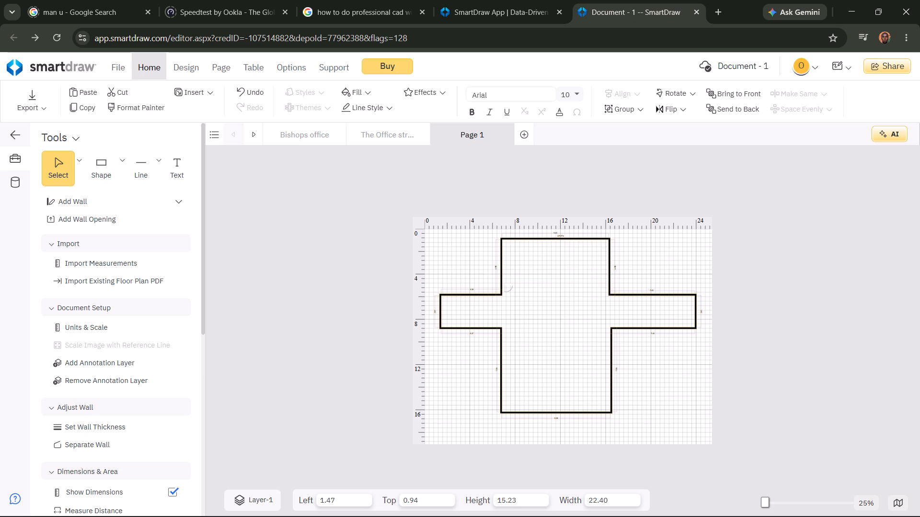
drag(555, 239, 553, 236)
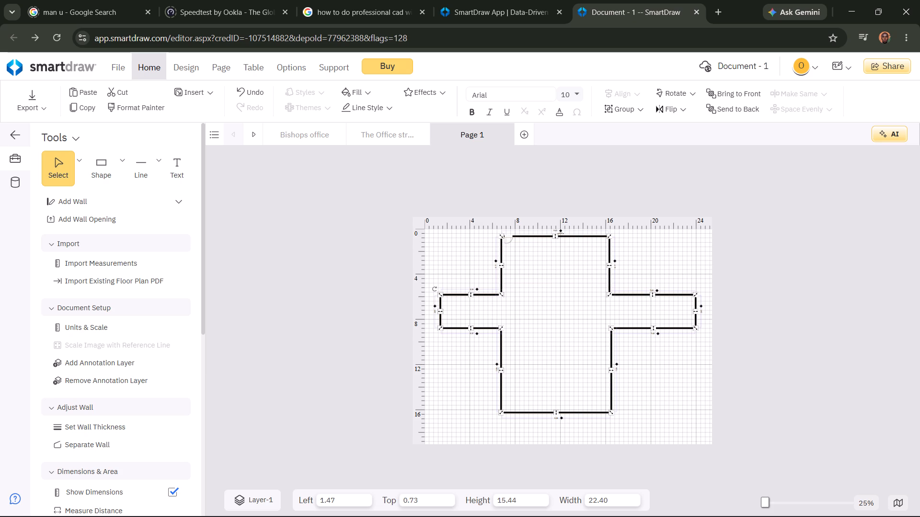
Deepen the left and right arms by moving their bottom walls down to about the same level, near 11 on the vertical ruler.
drag(471, 329, 471, 352)
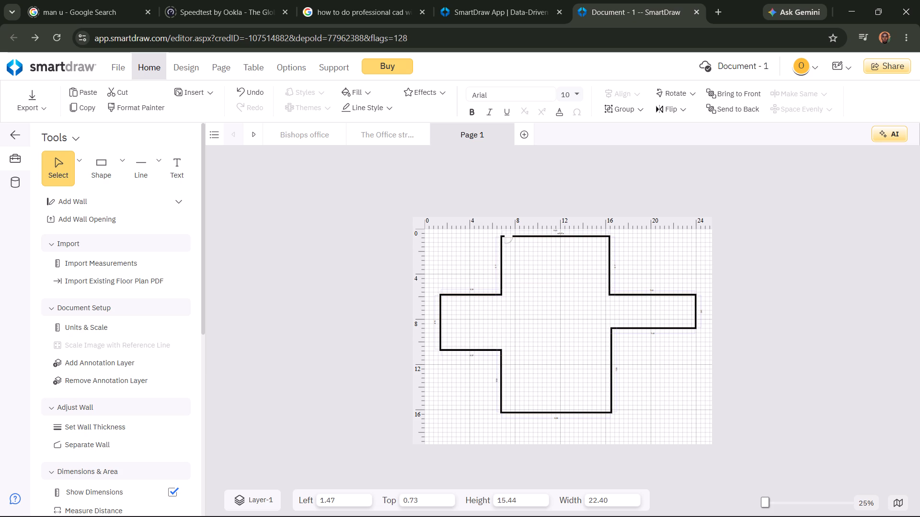
drag(471, 352, 471, 357)
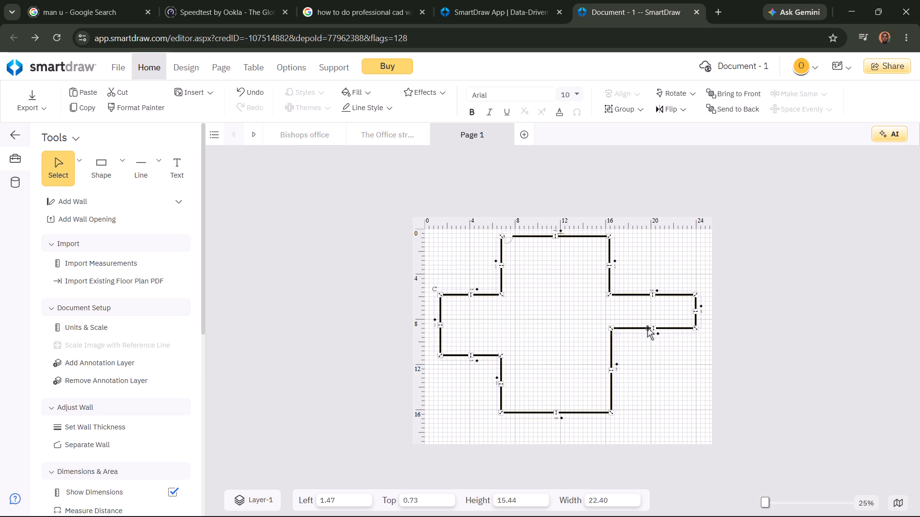
drag(651, 330, 656, 362)
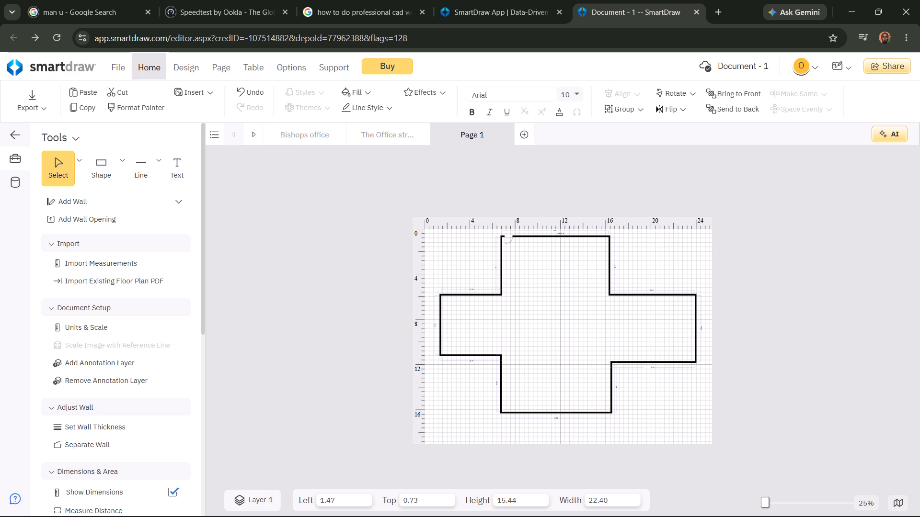
drag(656, 362, 651, 359)
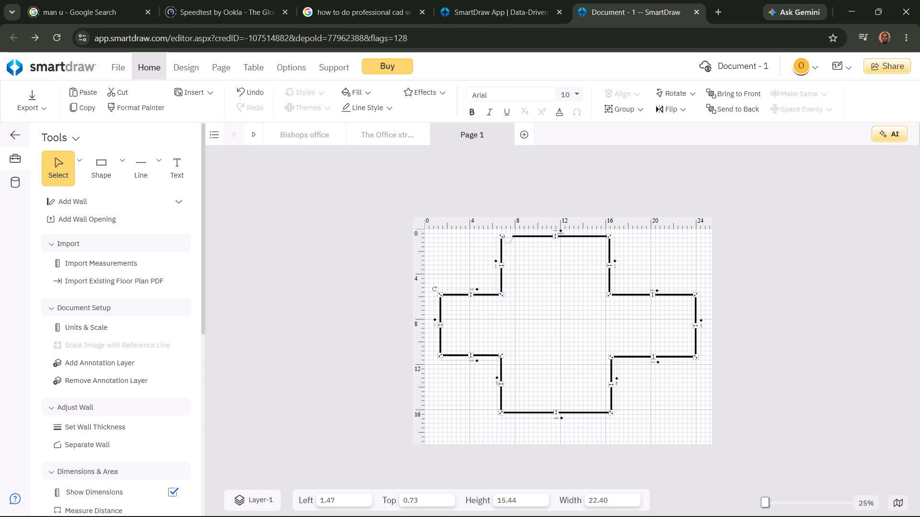
Adjust the end walls of the right and left arms to an overall outline width of about 22.07.
drag(693, 323, 673, 330)
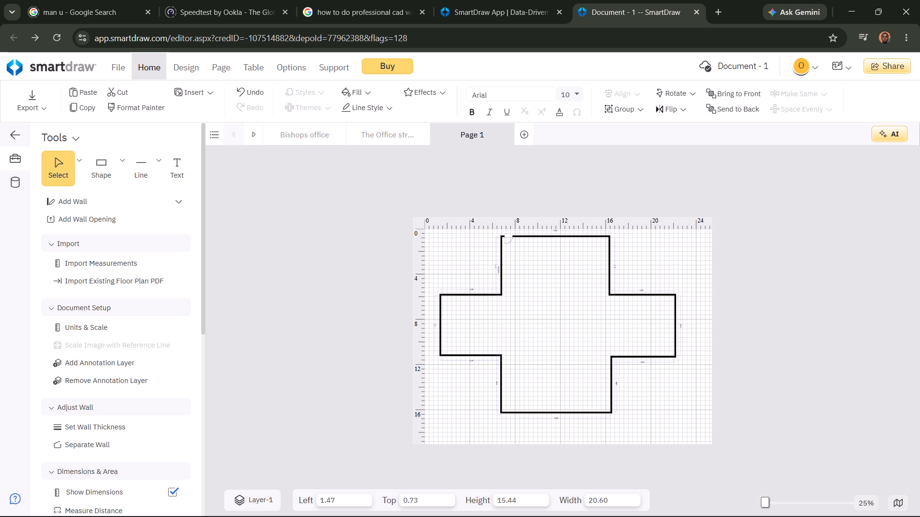
drag(673, 330, 687, 328)
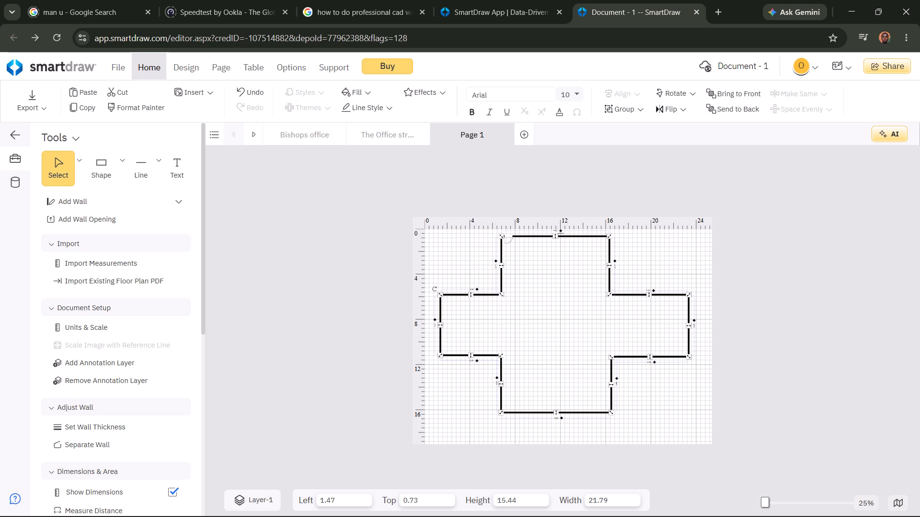
click(440, 322)
click(439, 325)
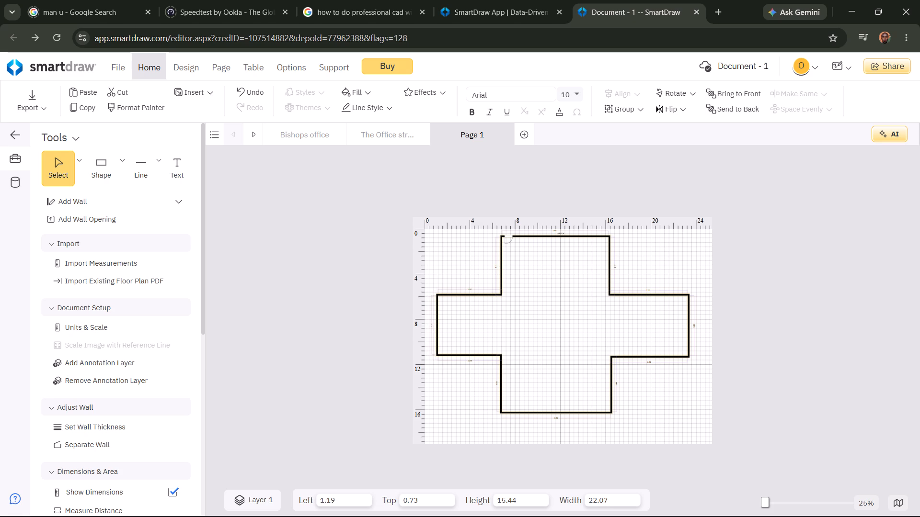
Raise the left arm's top wall slightly and move the whole building outline to about 2.00 from the left and 0.87 from the top.
click(470, 295)
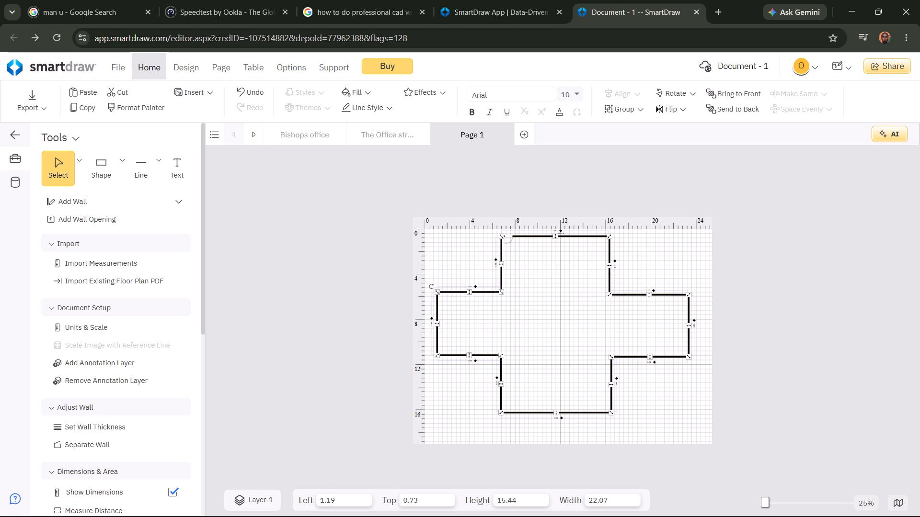
drag(532, 237, 543, 239)
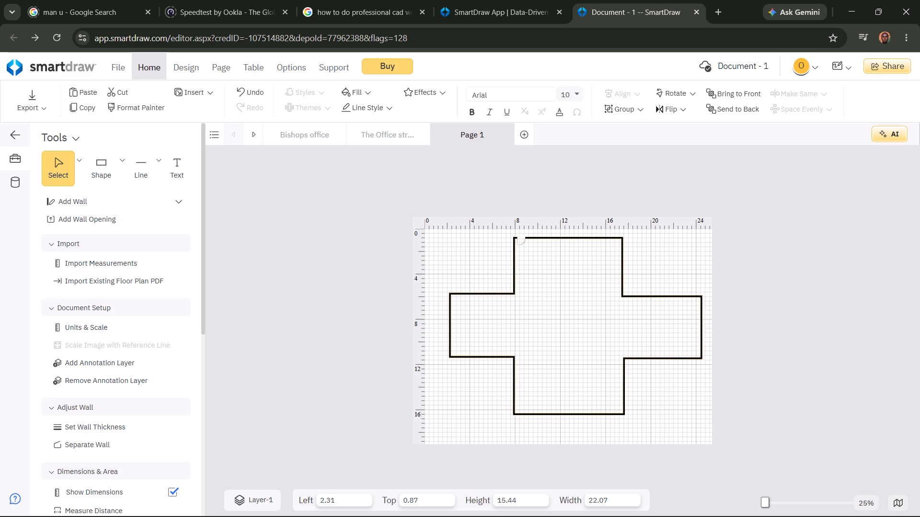
drag(543, 239, 541, 239)
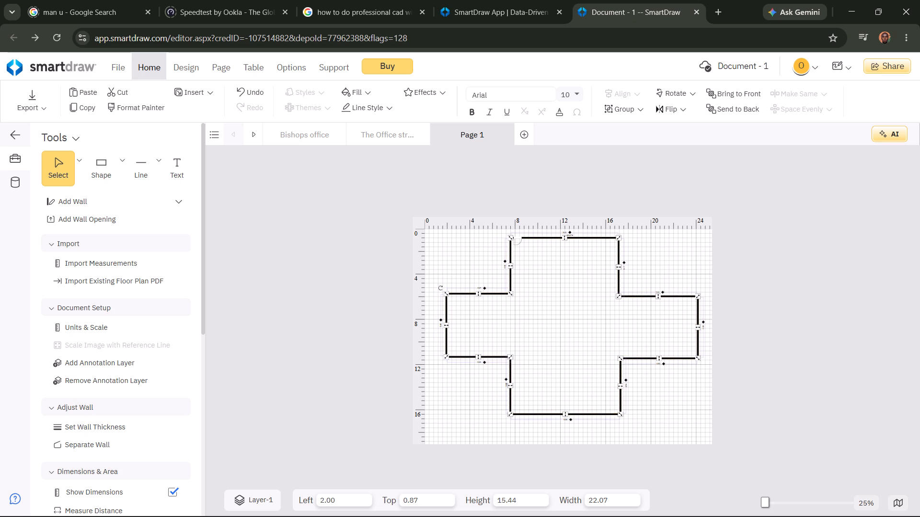
Extend the left arm by moving its end wall outward for an overall outline width of about 23.30.
drag(448, 323, 437, 324)
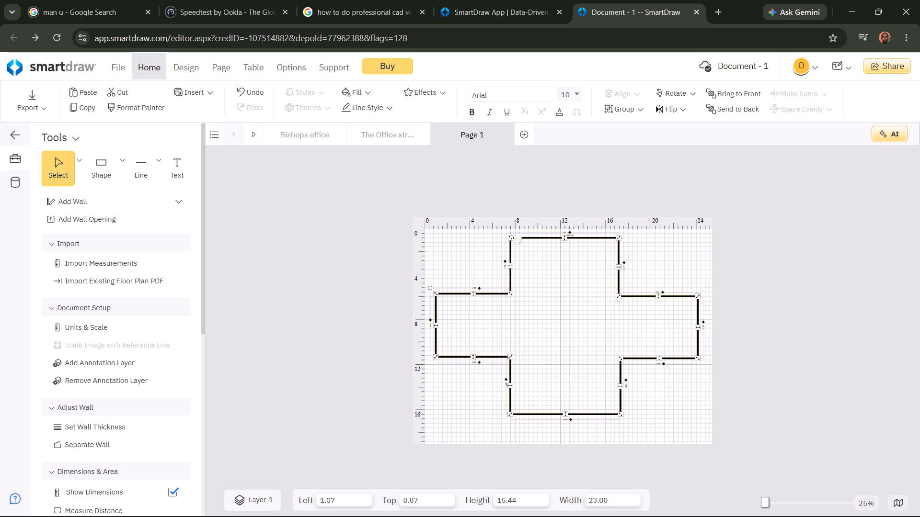
click(545, 293)
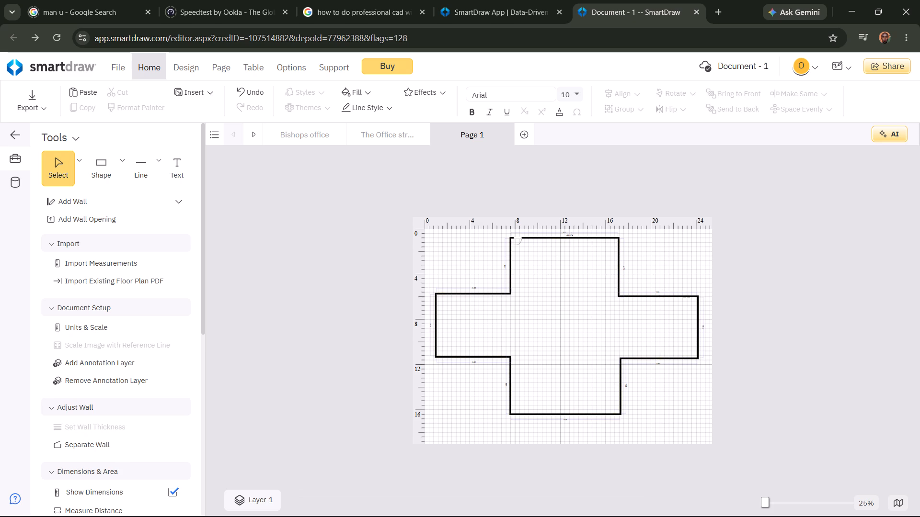
click(434, 322)
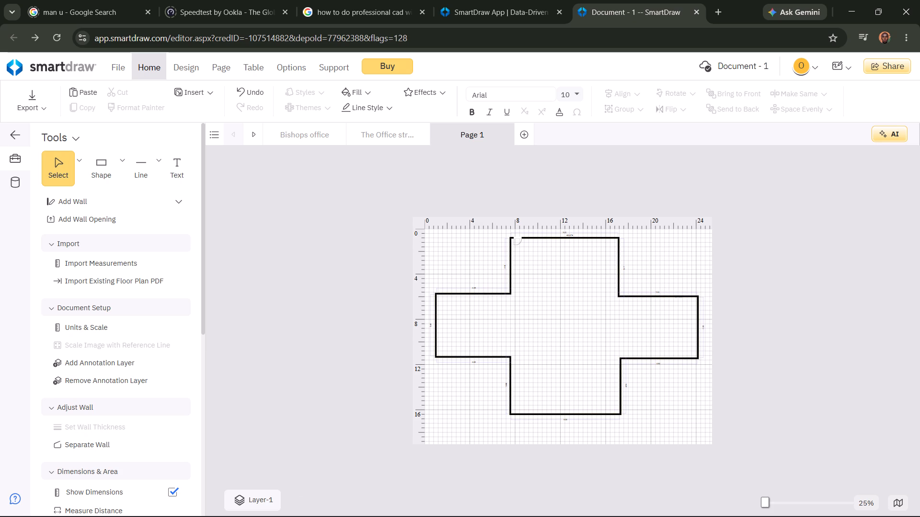
click(437, 326)
drag(437, 326, 432, 328)
click(492, 337)
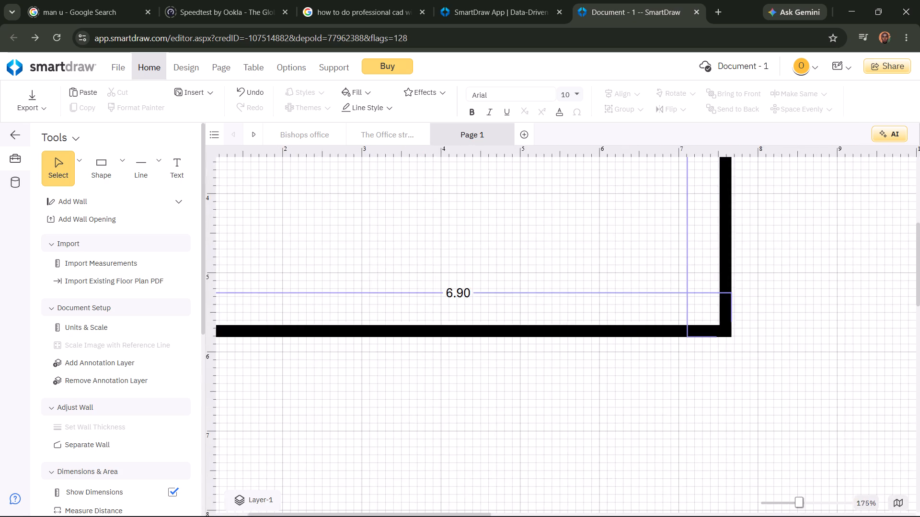
Place an Alcove room outline inside the building at about 9.07 from the left and 6.00 from the top.
drag(522, 280, 552, 308)
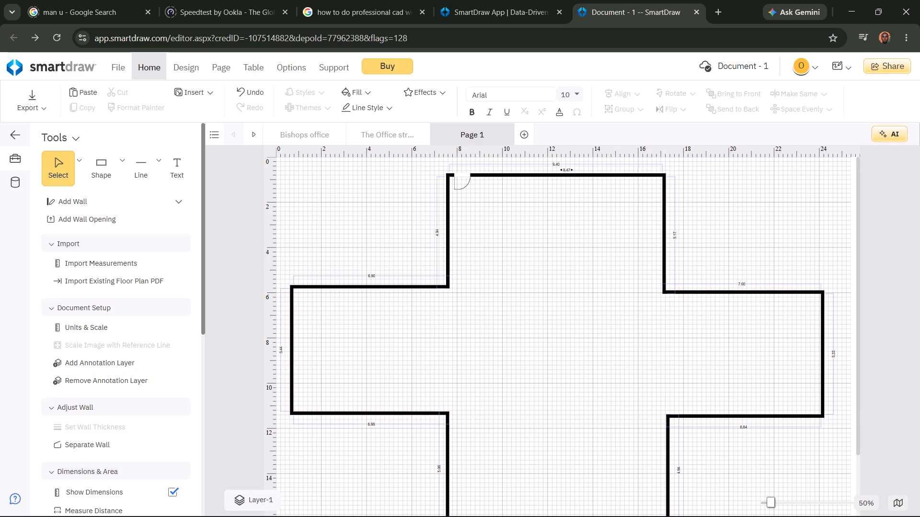
drag(202, 272, 194, 463)
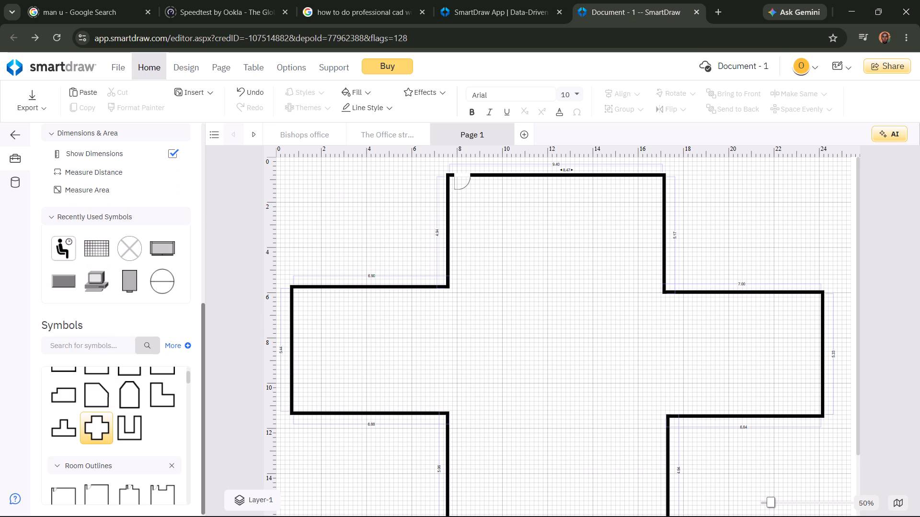
drag(194, 463, 192, 479)
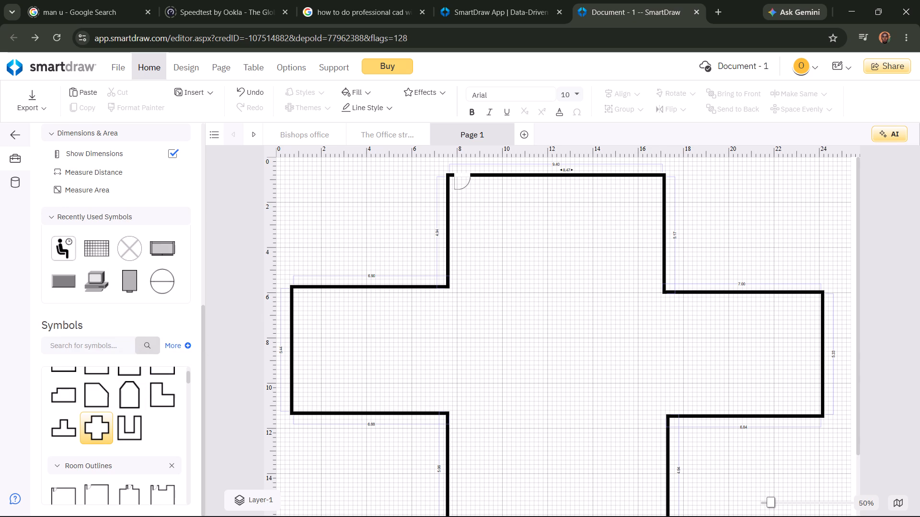
drag(187, 380, 187, 373)
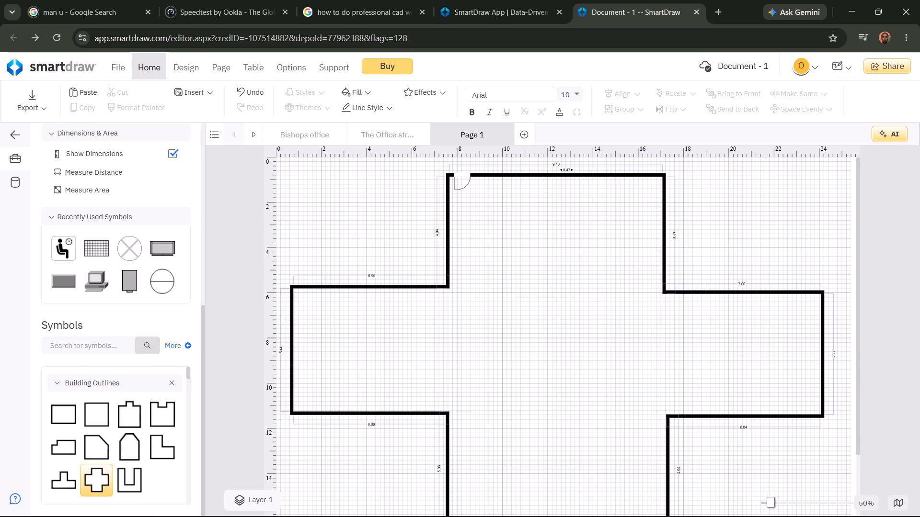
drag(188, 374, 191, 387)
click(169, 410)
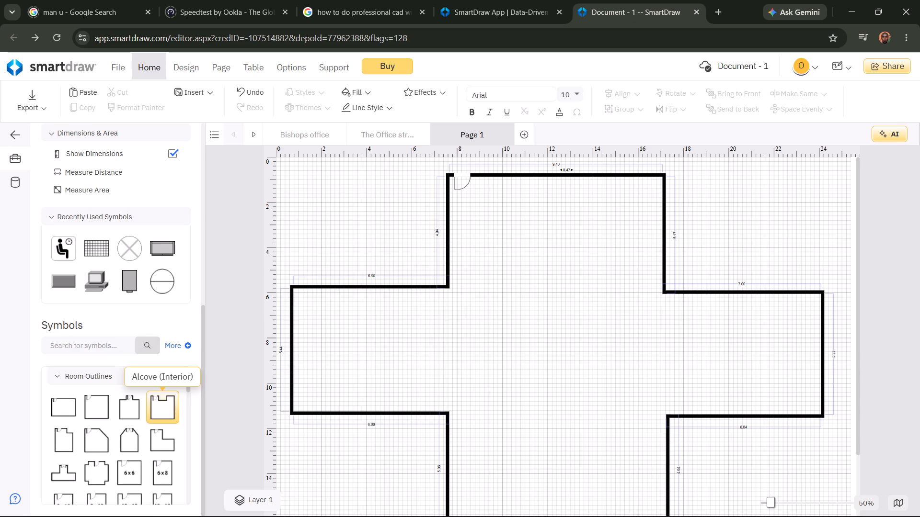
drag(169, 410, 350, 328)
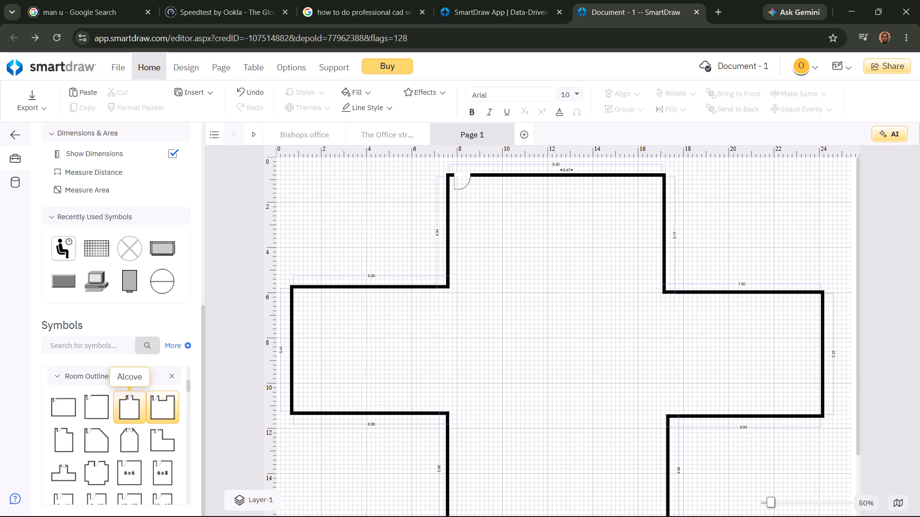
click(127, 408)
drag(127, 408, 525, 361)
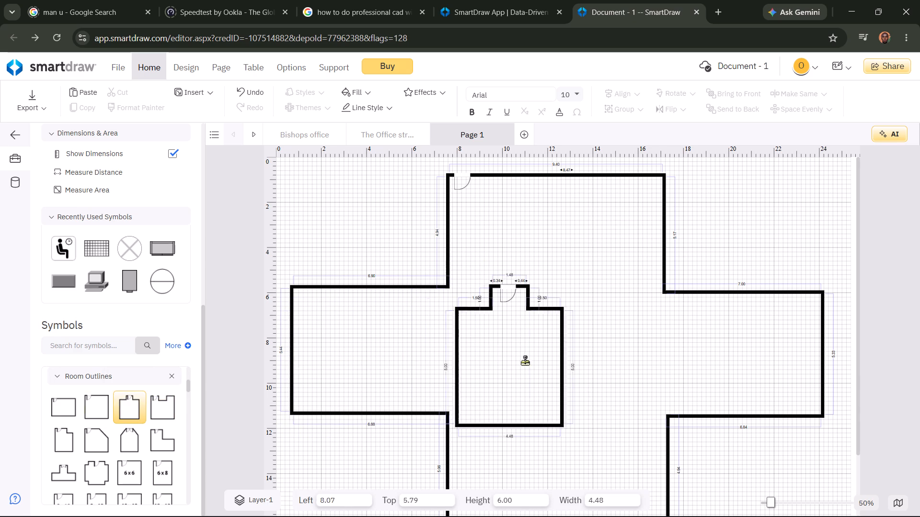
drag(525, 361, 536, 363)
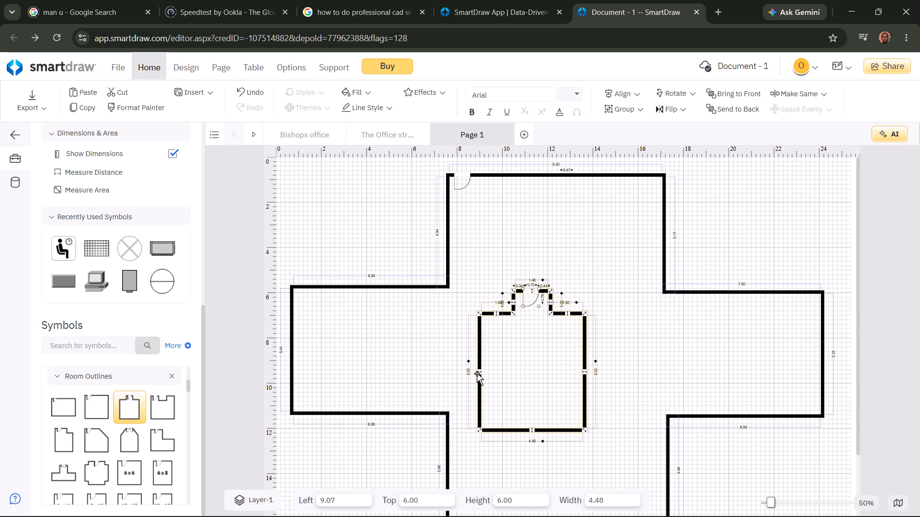
Narrow the alcove room to a width of about 2.76 by moving its left wall inward past the alcove's left side.
drag(480, 371, 501, 371)
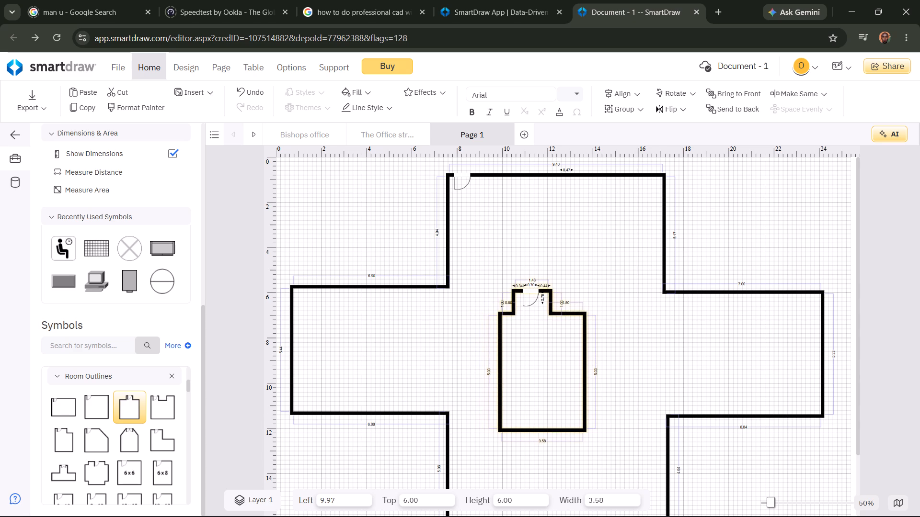
drag(501, 371, 515, 371)
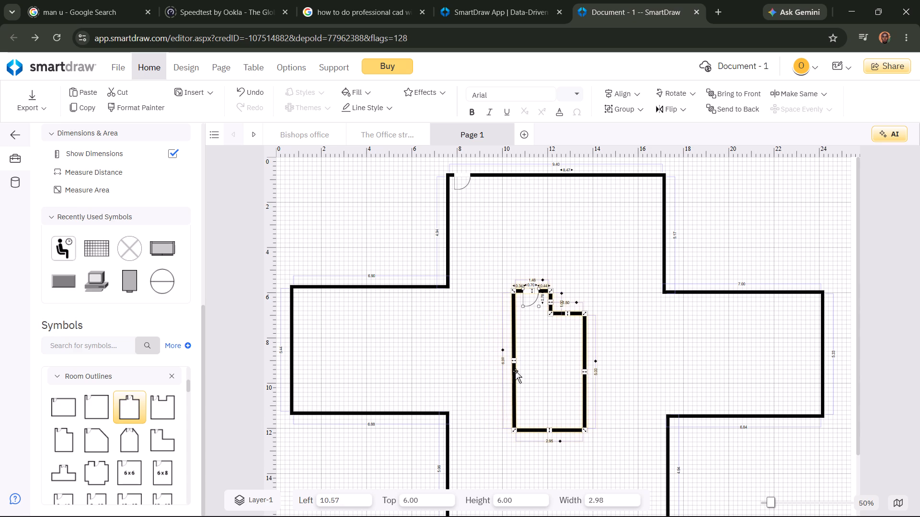
drag(514, 361, 513, 359)
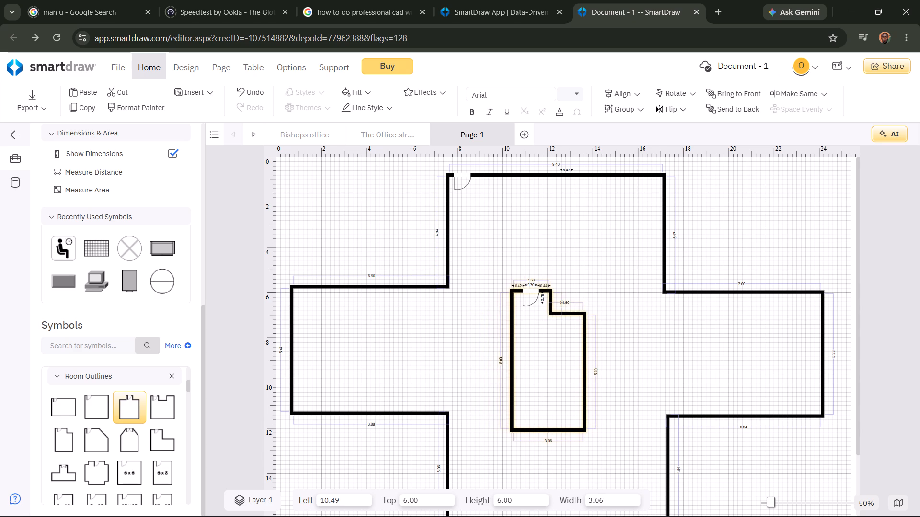
drag(513, 359, 520, 357)
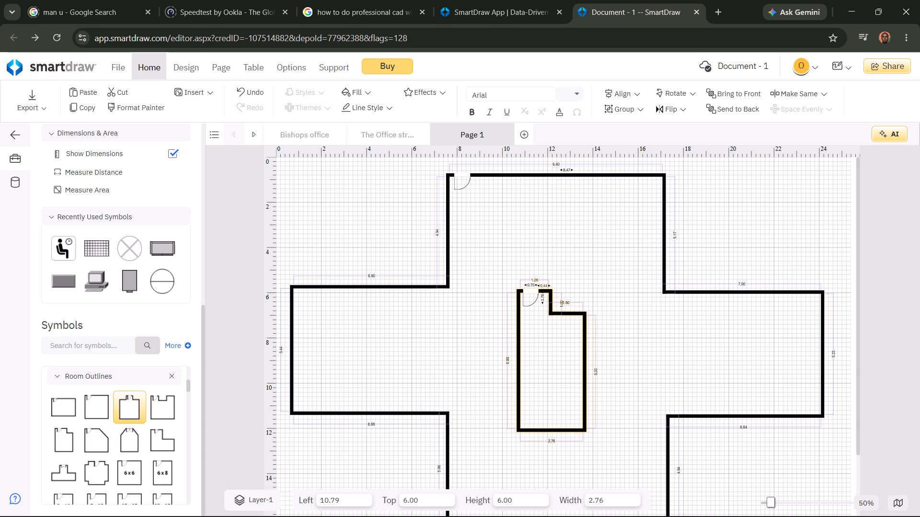
drag(520, 357, 520, 357)
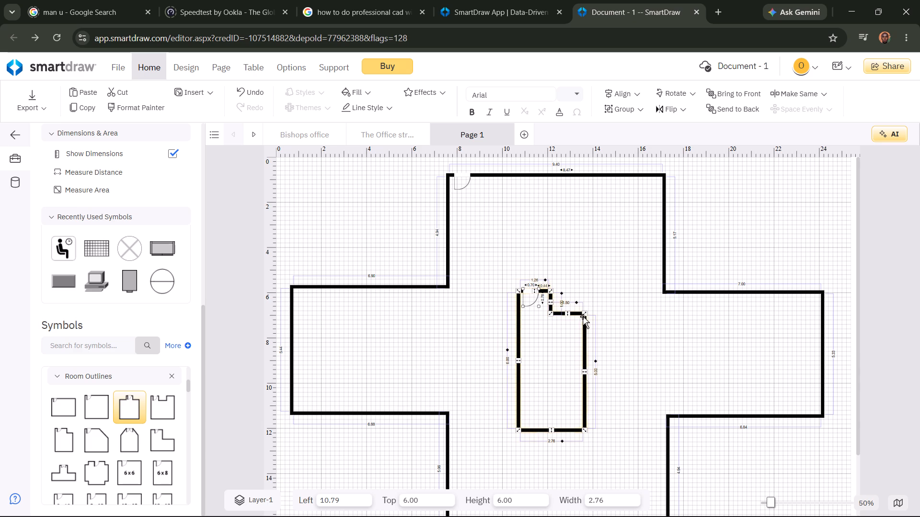
Move the narrowed room into the lower arm's upper-left corner, about 7.79 from the left and 11.39 from the top.
drag(573, 314, 535, 441)
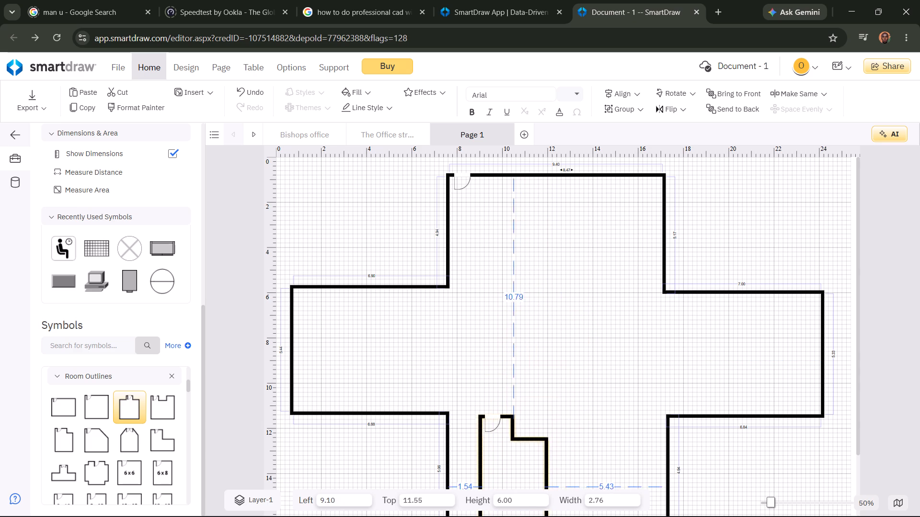
drag(535, 441, 505, 436)
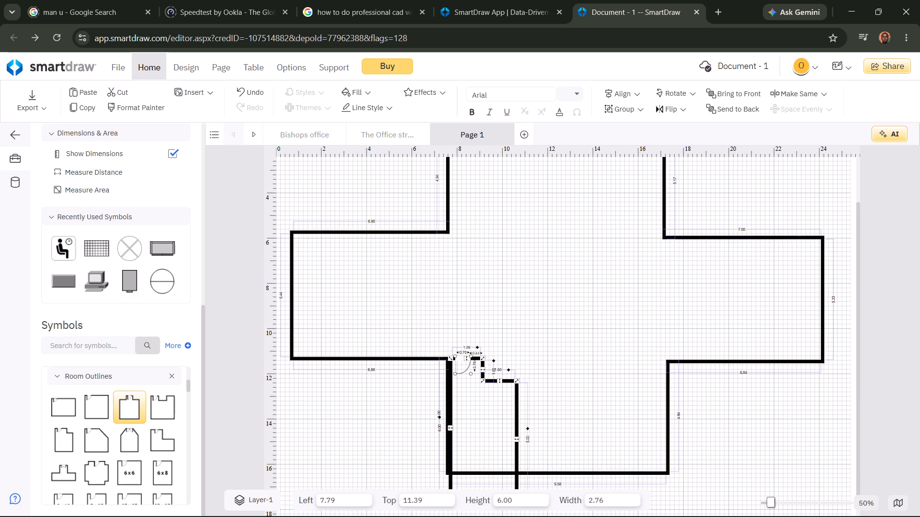
Lower the building outline's bottom wall to meet the room's bottom wall, for an overall height of about 16.56.
drag(855, 387, 855, 404)
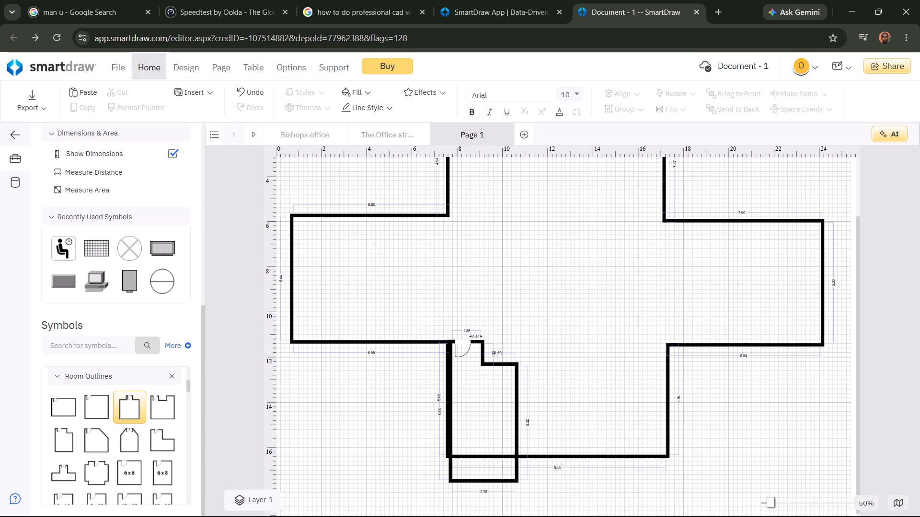
click(573, 457)
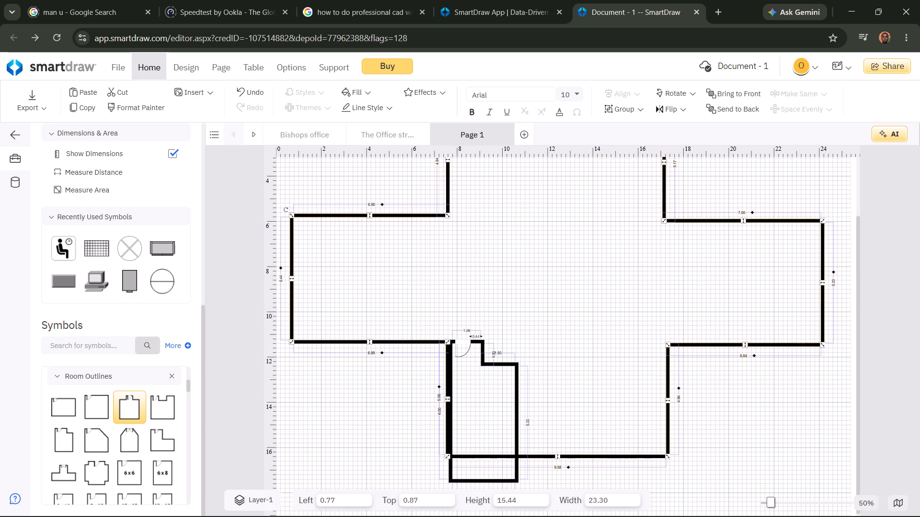
drag(556, 460, 556, 489)
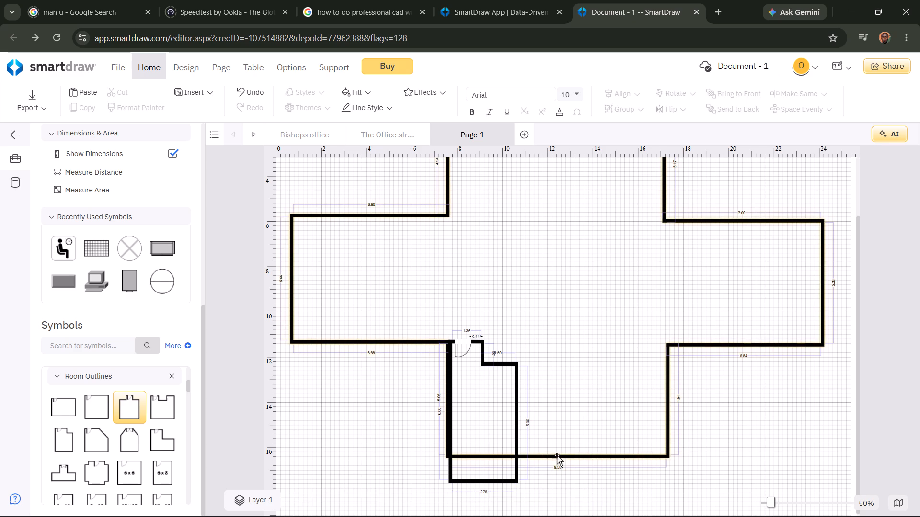
click(557, 455)
drag(557, 457, 560, 480)
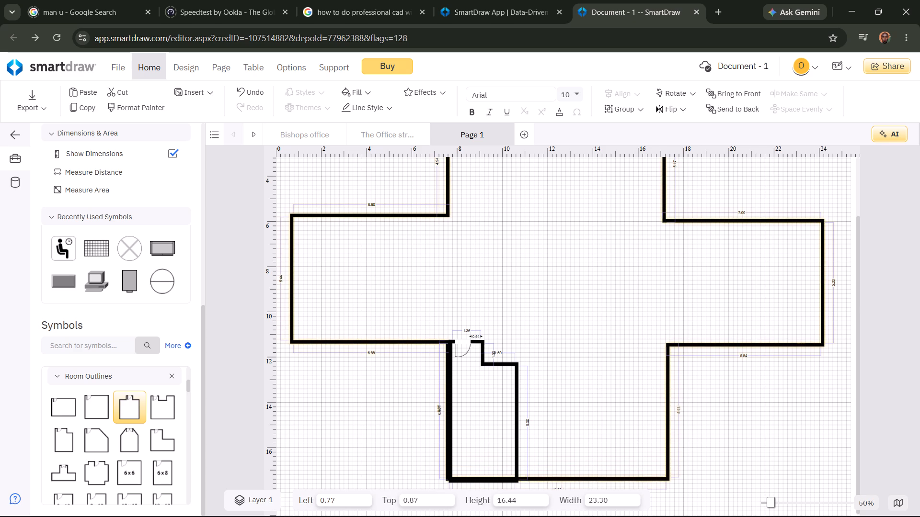
drag(560, 480, 560, 482)
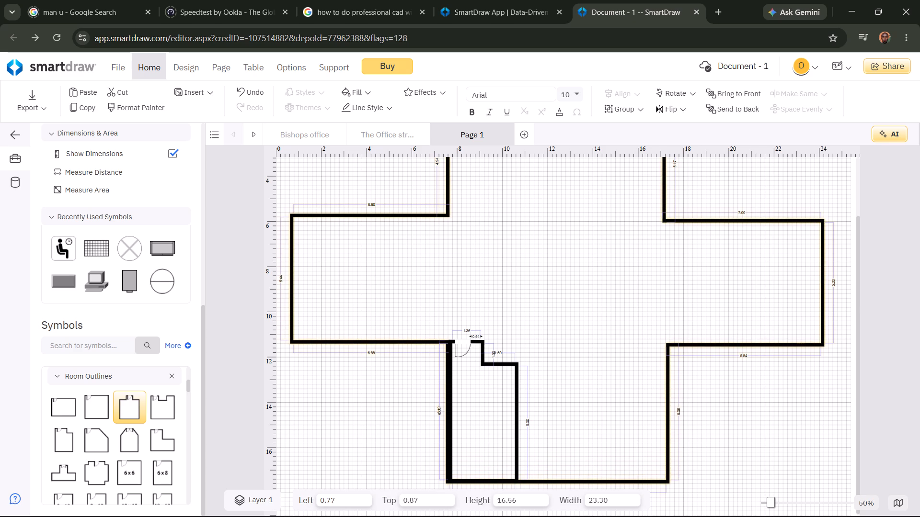
drag(560, 482, 560, 481)
Shift the alcove room so its left and bottom walls lie flush on the lower arm's walls.
drag(517, 409, 517, 414)
click(558, 343)
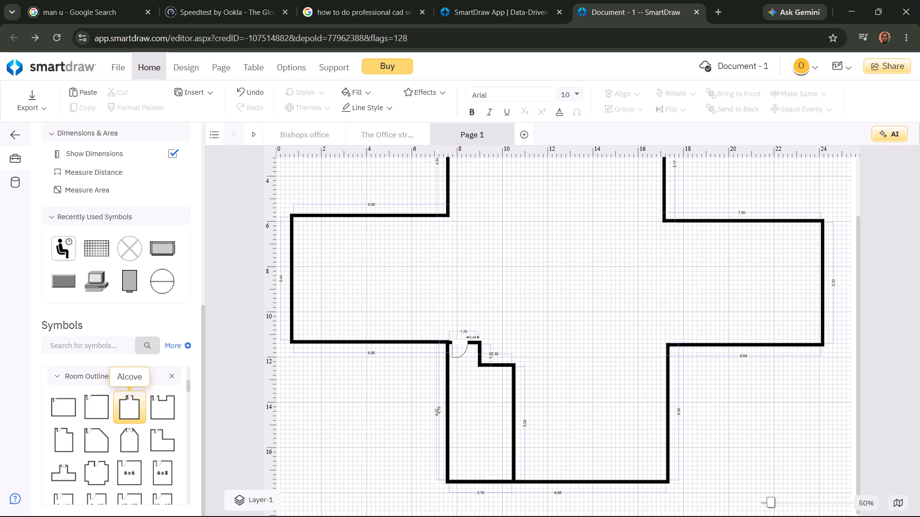
Place a second Alcove room outline inside the building at about 12.22 from the left and 6.08 from the top.
drag(164, 411, 136, 407)
drag(121, 410, 554, 280)
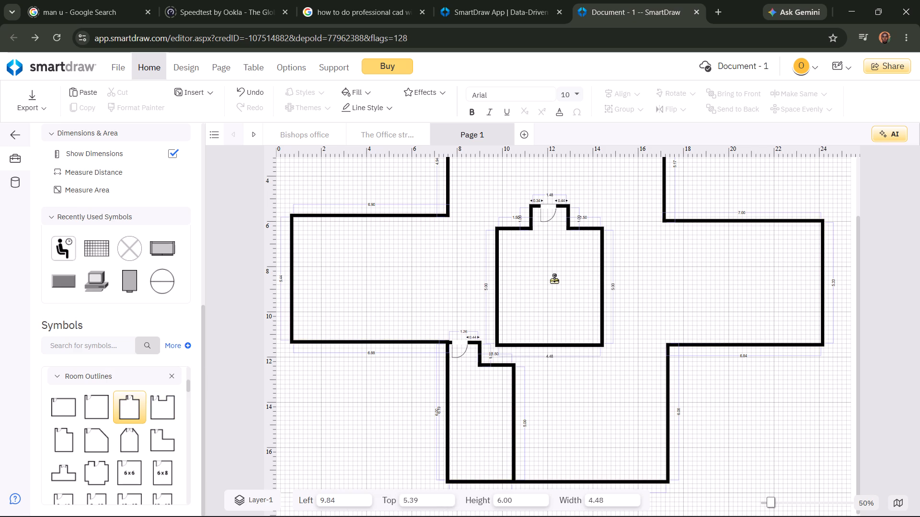
drag(554, 280, 607, 293)
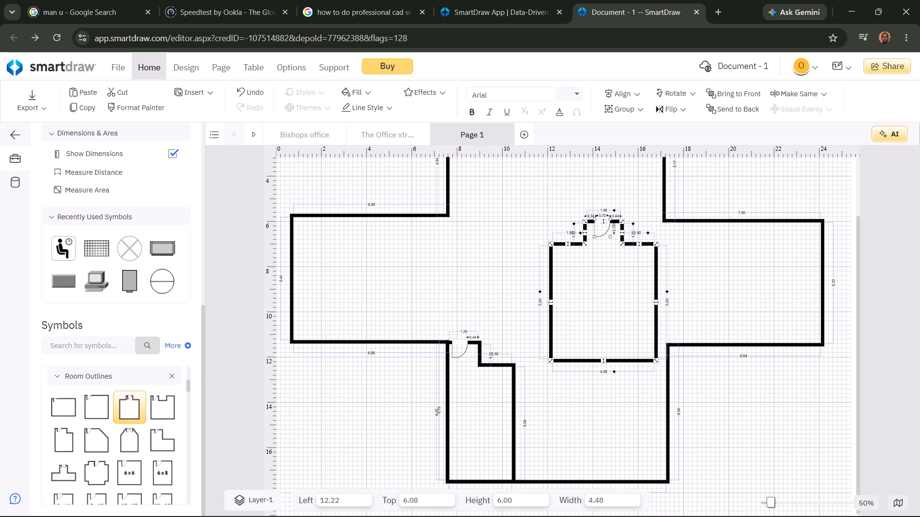
Narrow the second alcove room to a width of about 2.99 by moving its left wall in line with the alcove's left side.
drag(551, 301, 582, 296)
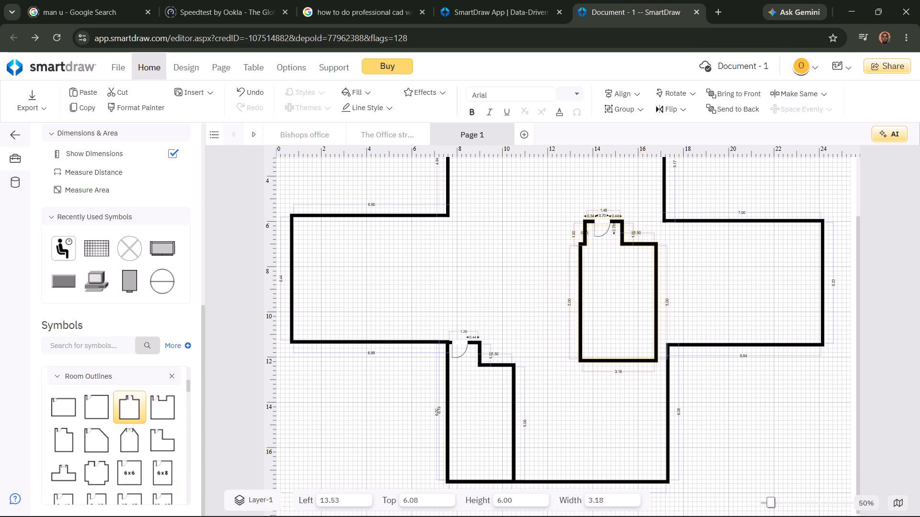
drag(582, 296, 583, 296)
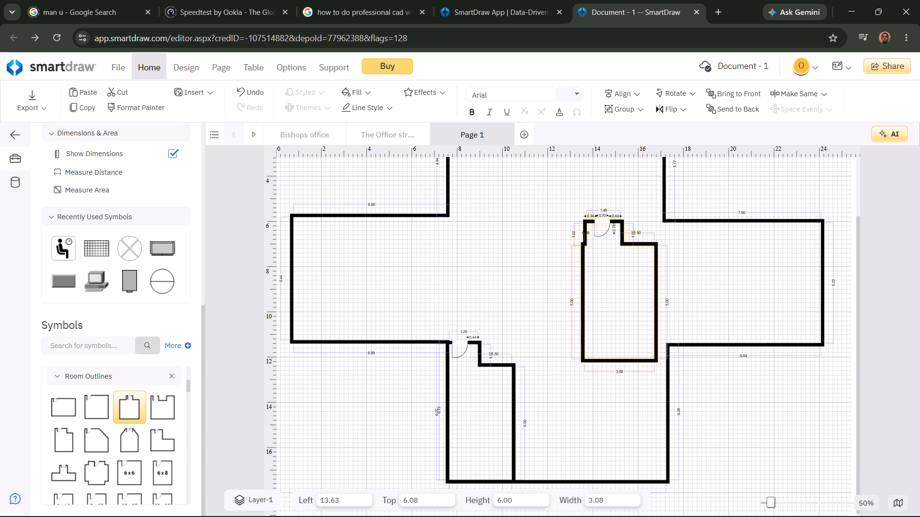
drag(583, 296, 585, 296)
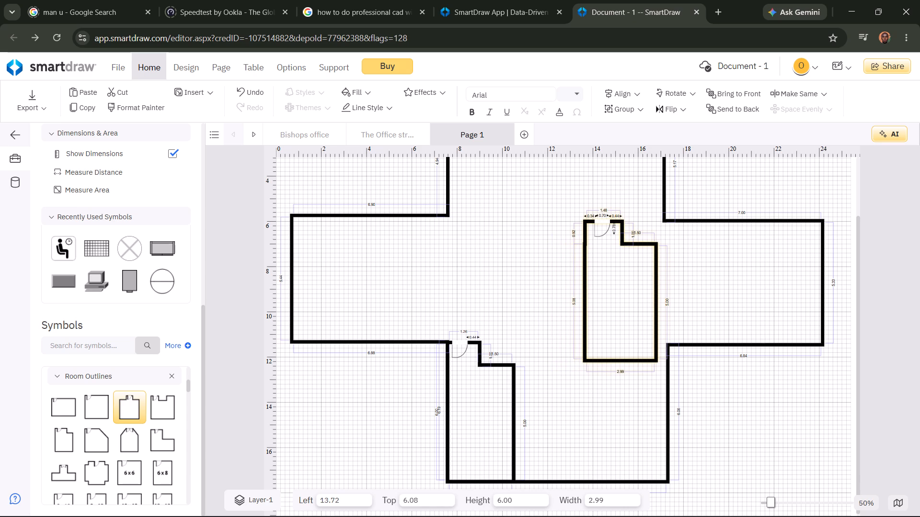
drag(585, 296, 587, 296)
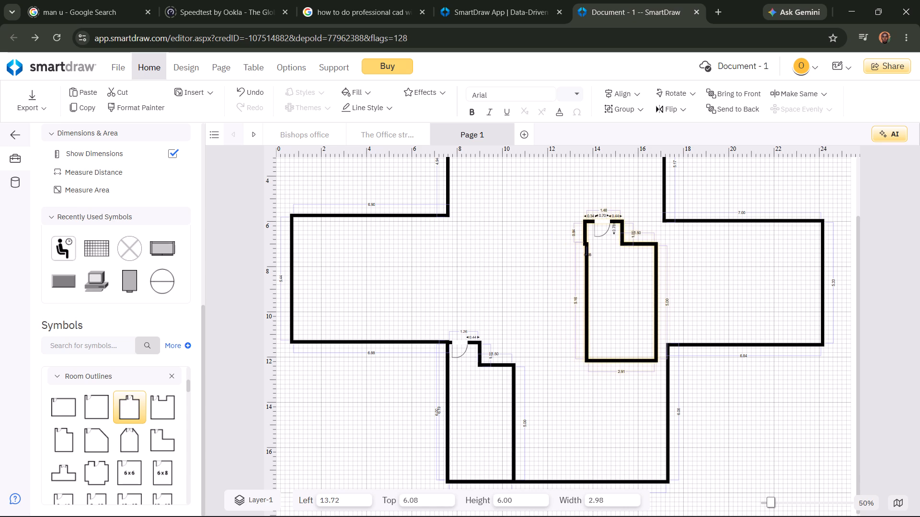
drag(587, 296, 585, 297)
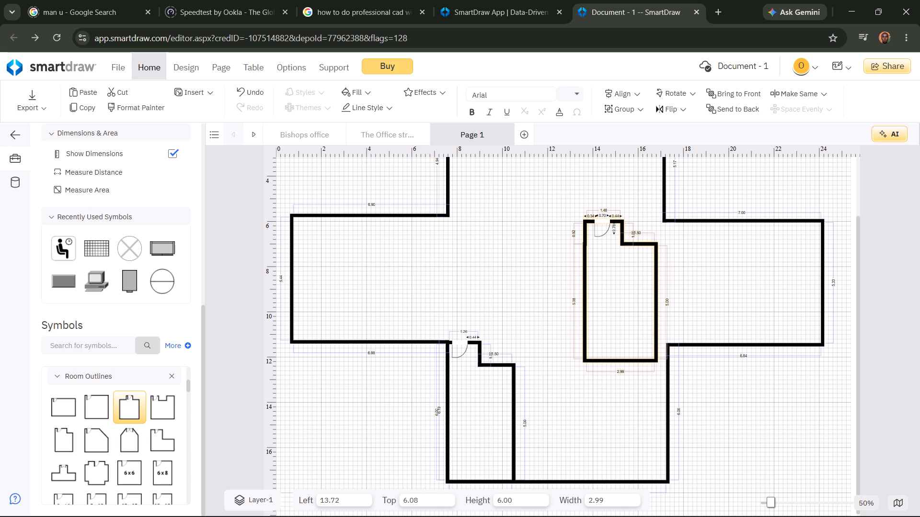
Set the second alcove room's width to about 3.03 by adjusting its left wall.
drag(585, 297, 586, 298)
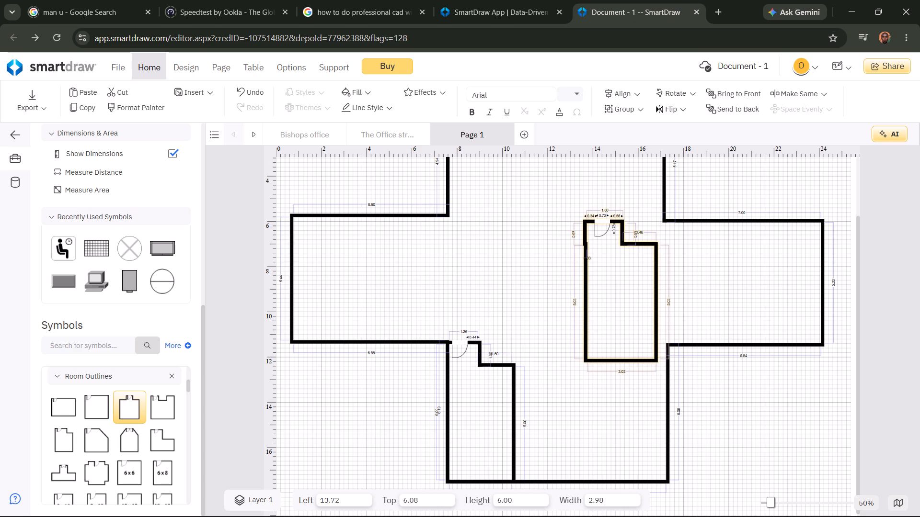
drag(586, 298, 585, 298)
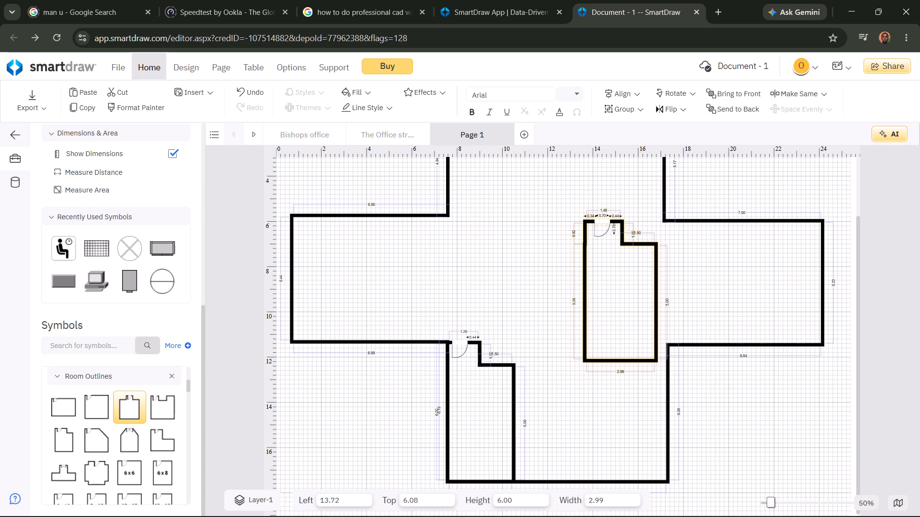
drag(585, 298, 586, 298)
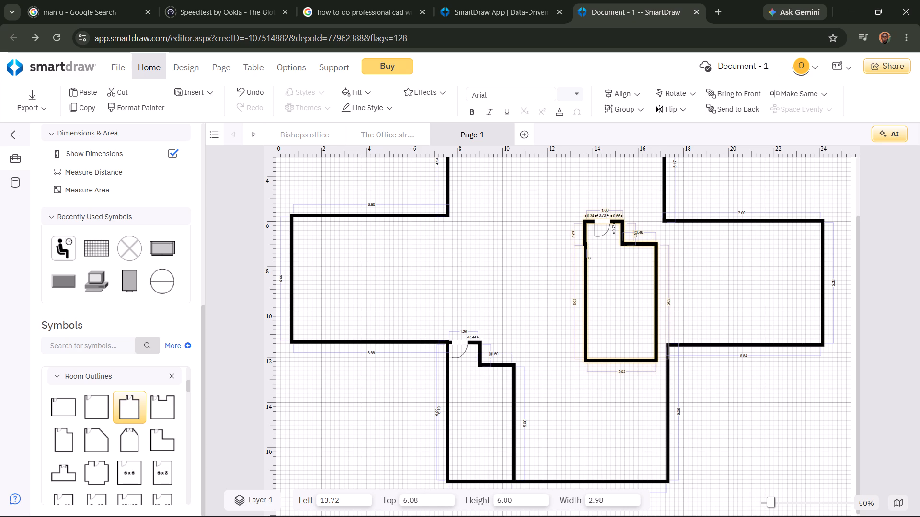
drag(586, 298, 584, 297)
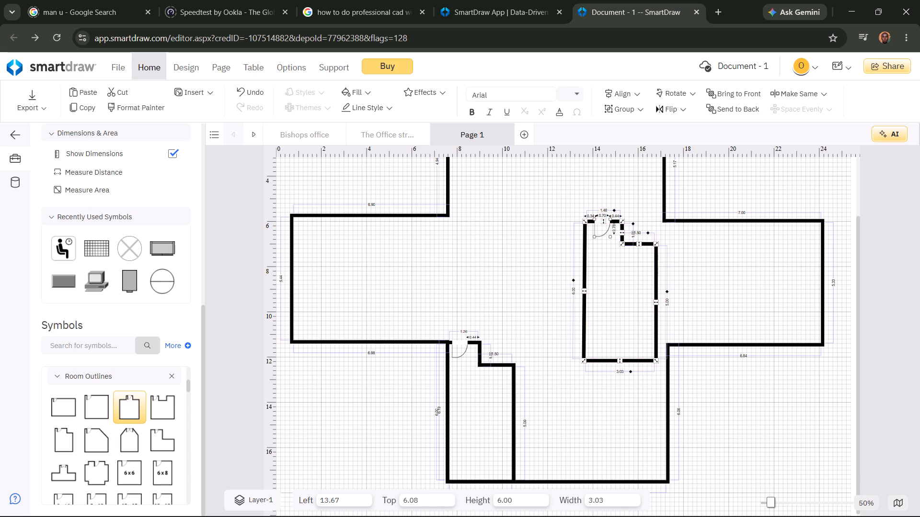
Rename Page 1 as "Upview of the apartment".
right_click(475, 137)
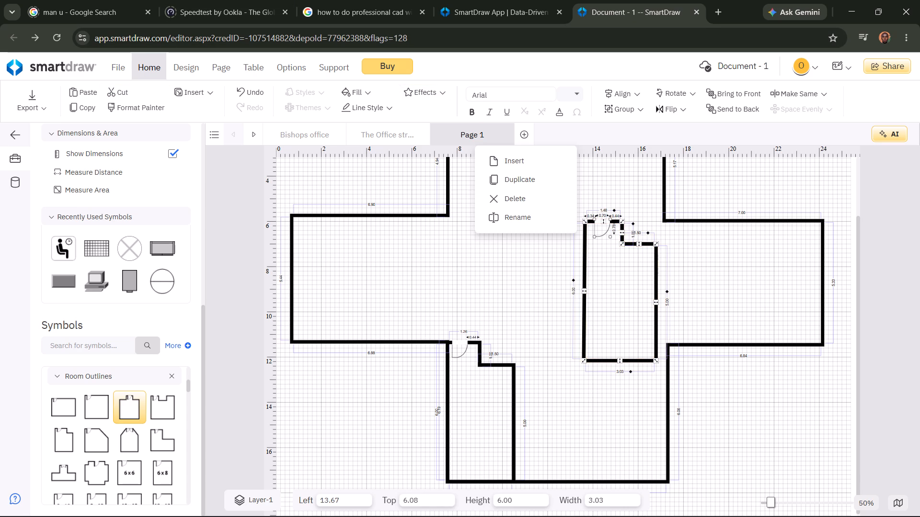
click(514, 215)
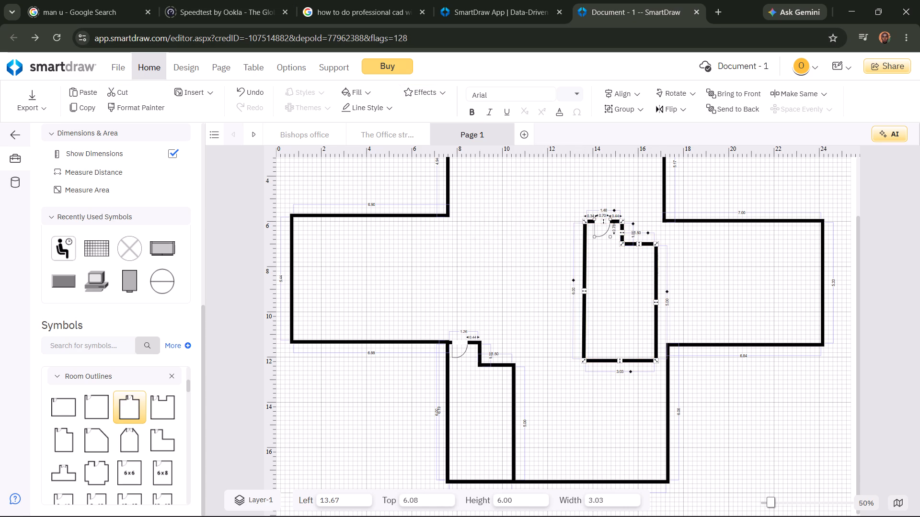
key(BackSpace)
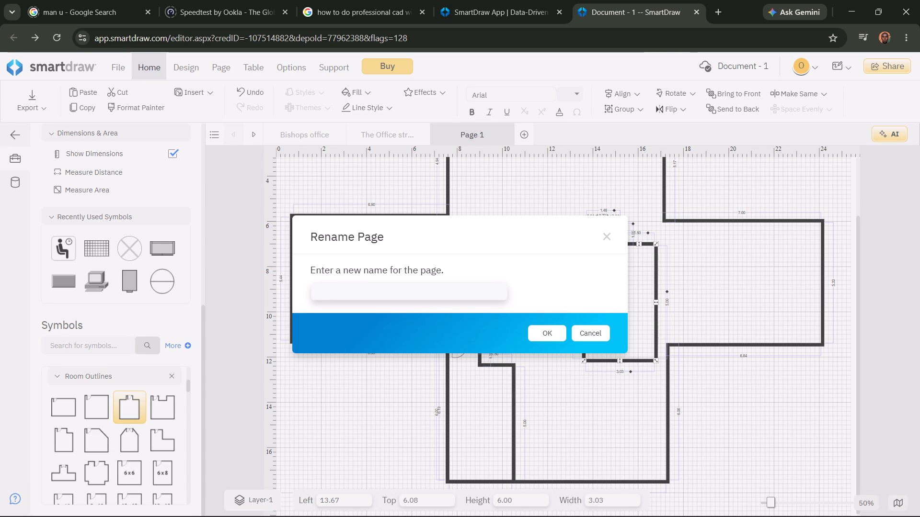
text(Outvie)
key(space)
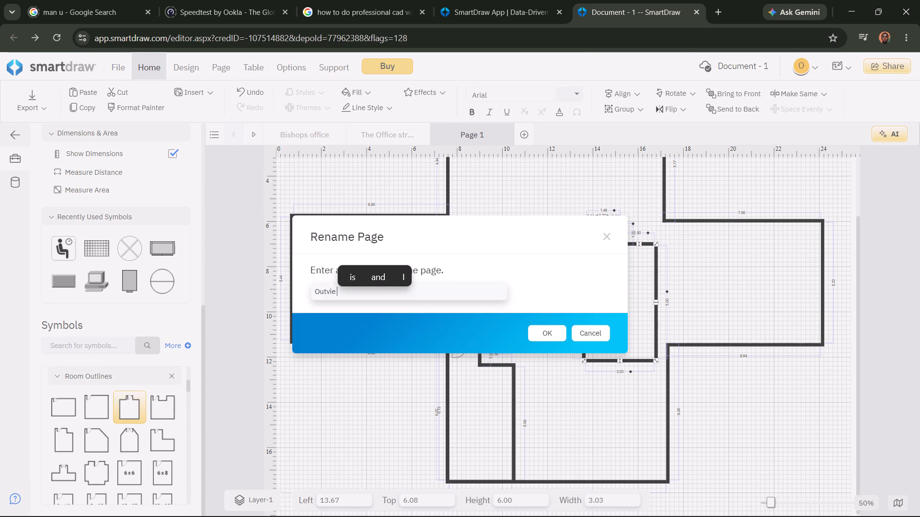
key(BackSpace)
key(BackSpace)
key(BackSpace)
key(BackSpace)
key(BackSpace)
key(BackSpace)
key(BackSpace)
key(BackSpace)
key(BackSpace)
key(BackSpace)
key(BackSpace)
key(BackSpace)
key(BackSpace)
key(BackSpace)
key(BackSpace)
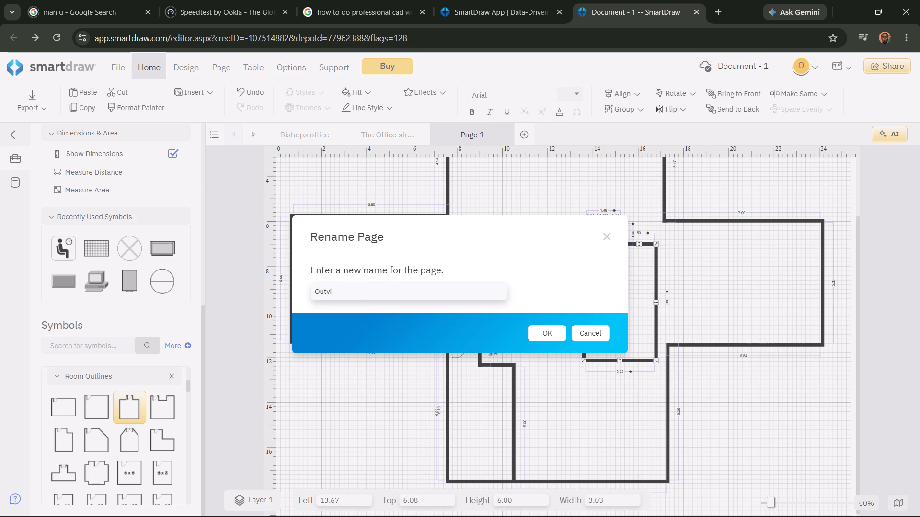
text(Up)
text(view)
key(space)
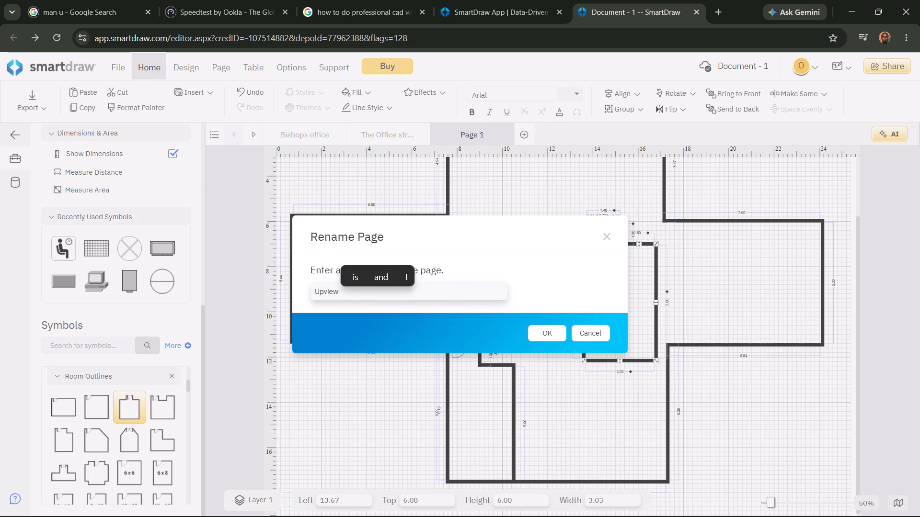
text(of)
key(space)
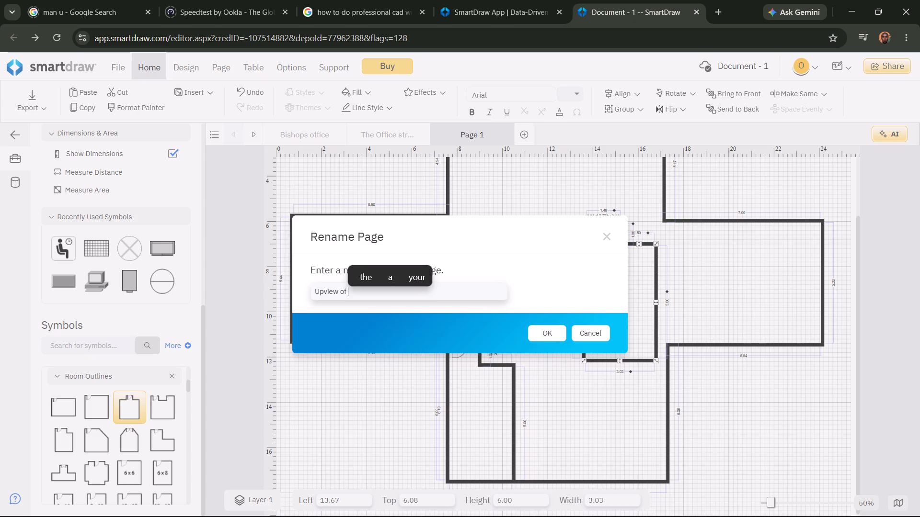
text(the apartmm)
key(BackSpace)
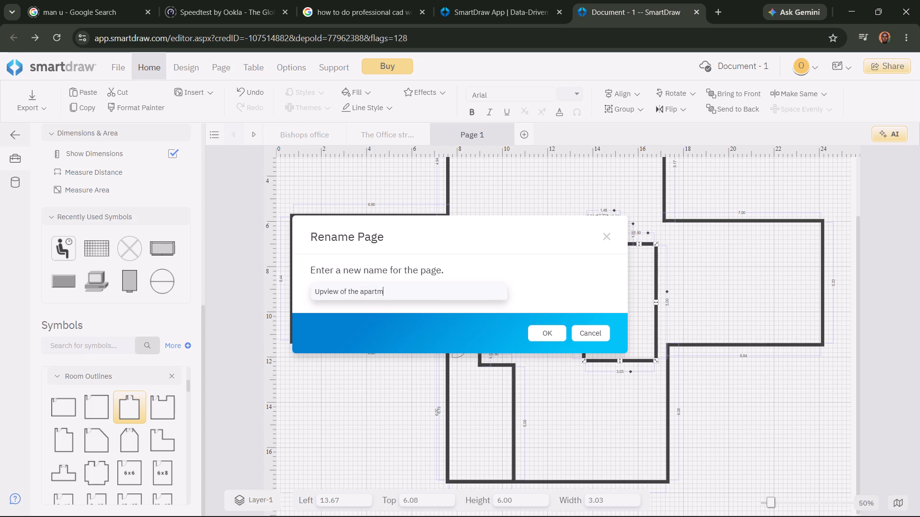
text(en)
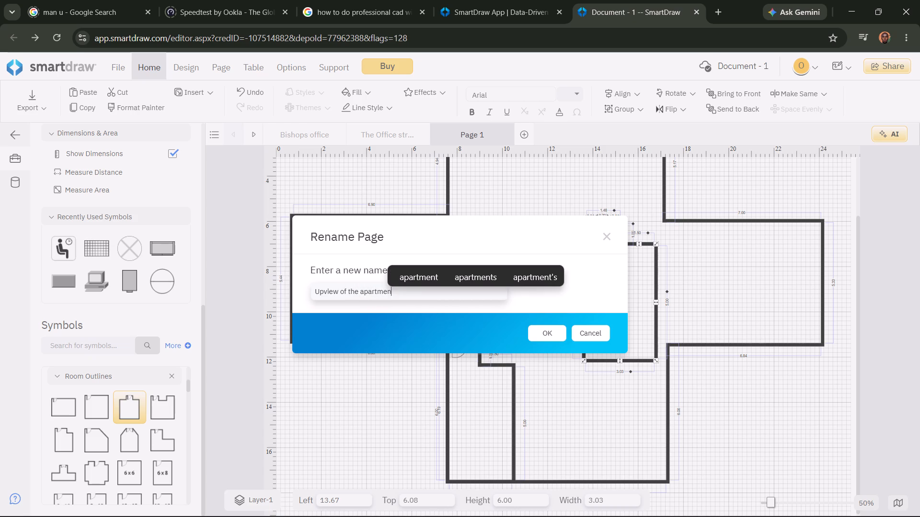
key(t)
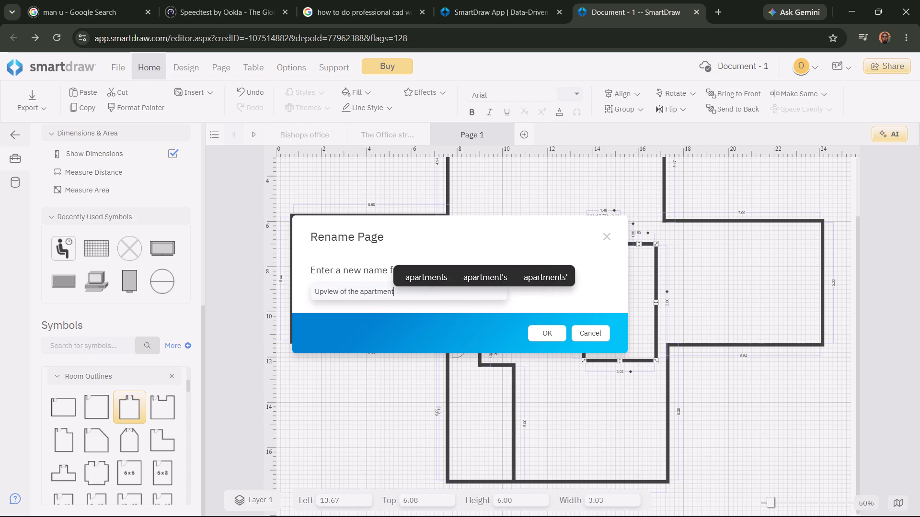
click(545, 337)
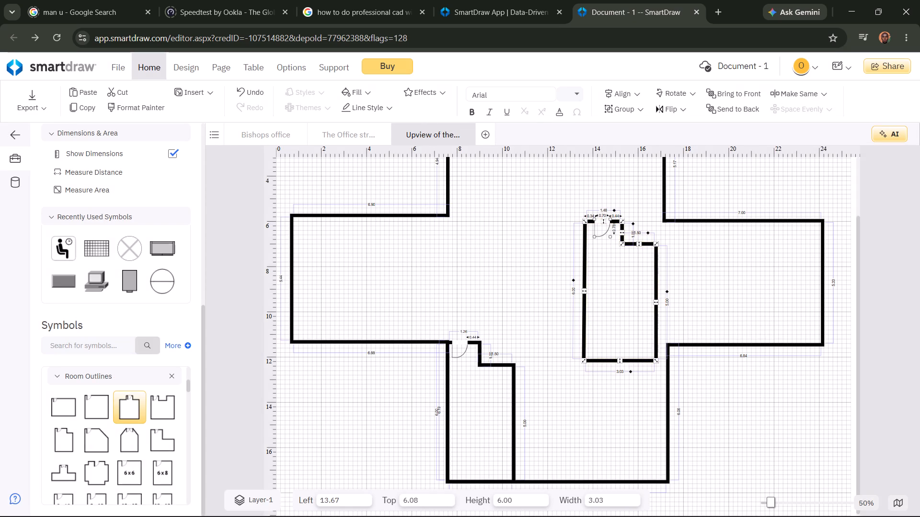
Resize the second alcove room to a width of about 2.67 by moving its left wall.
drag(586, 292, 535, 291)
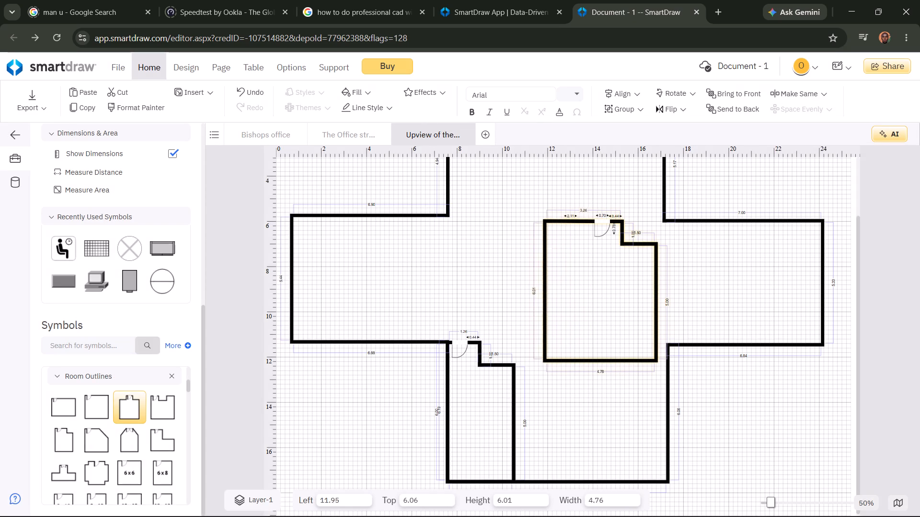
drag(535, 291, 594, 281)
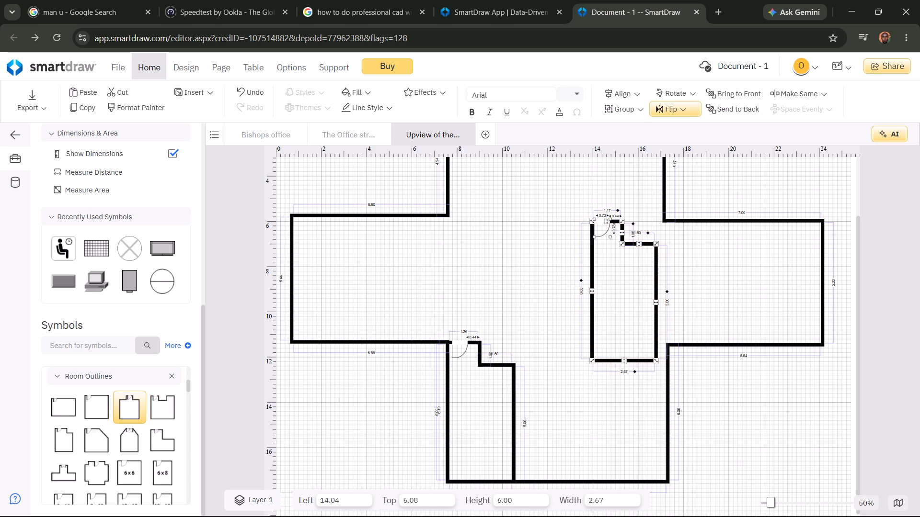
Rotate the second alcove room successively by 180, 315 and 270 degrees.
click(687, 100)
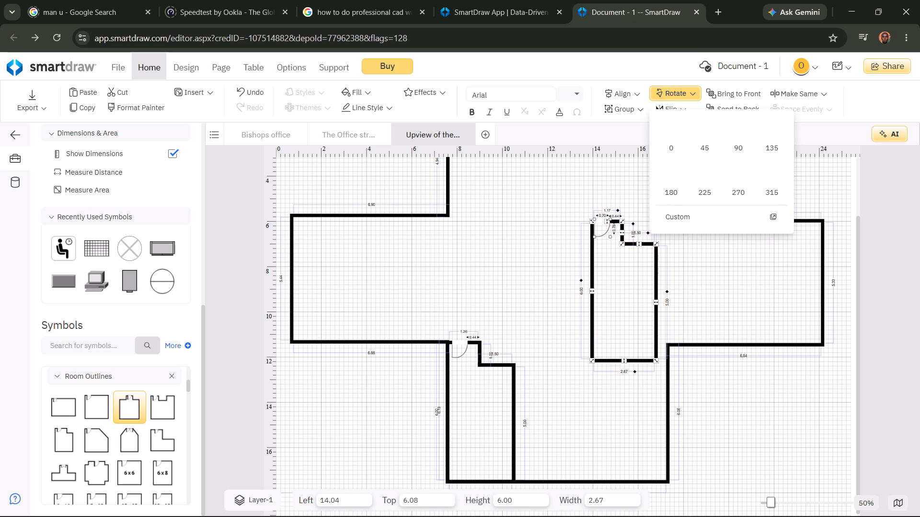
click(683, 186)
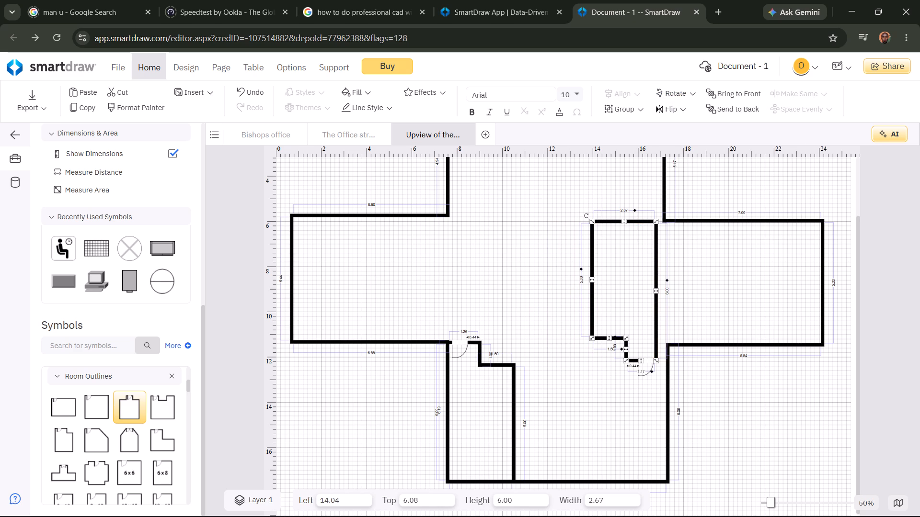
click(668, 87)
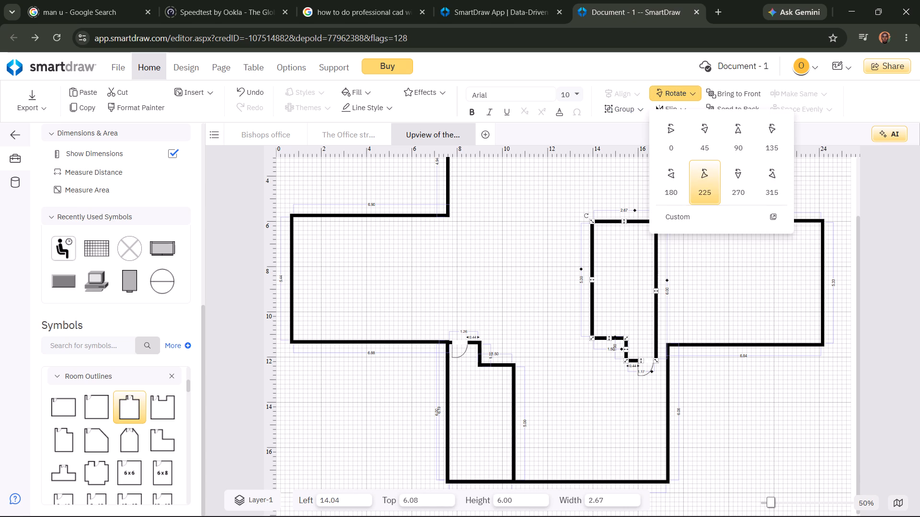
click(760, 179)
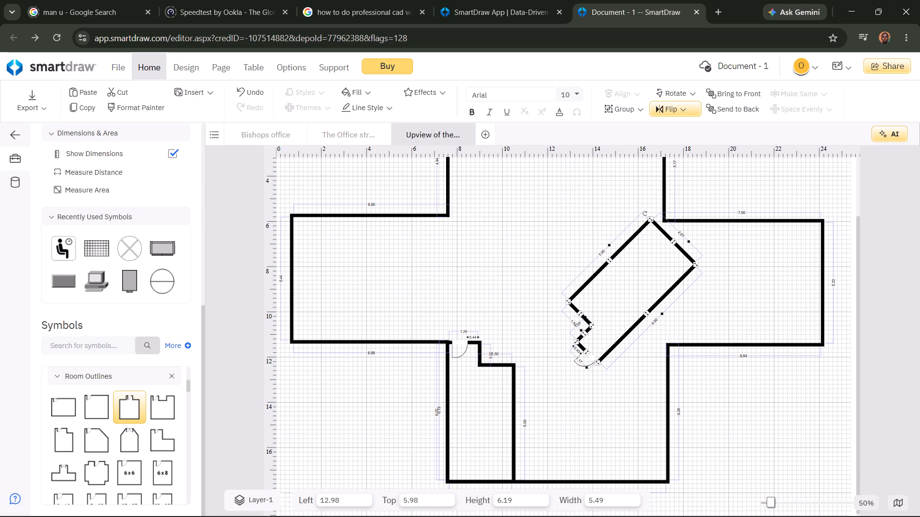
click(678, 112)
click(669, 97)
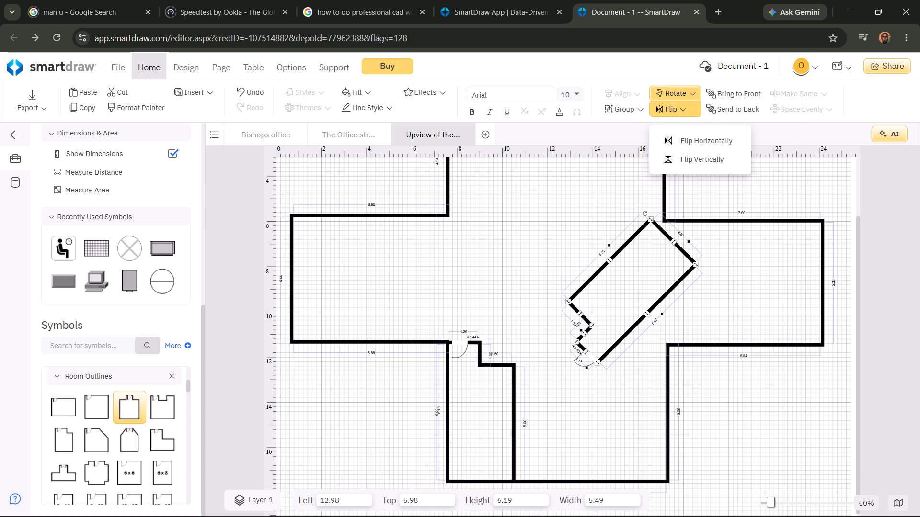
click(745, 183)
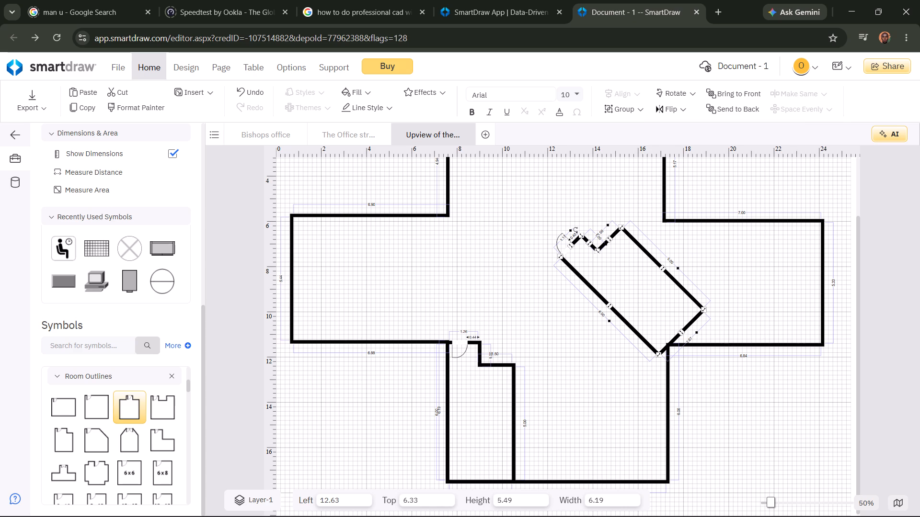
Shift the tilted alcove room to about 10.94 from the left and 6.46 from the top, and turn it upright with its door end up.
drag(576, 275, 540, 278)
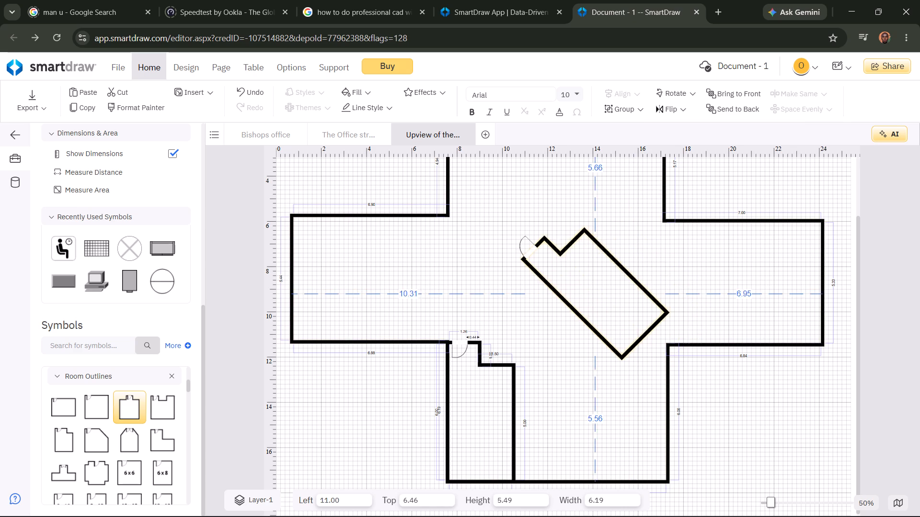
drag(540, 278, 538, 278)
drag(536, 230, 601, 230)
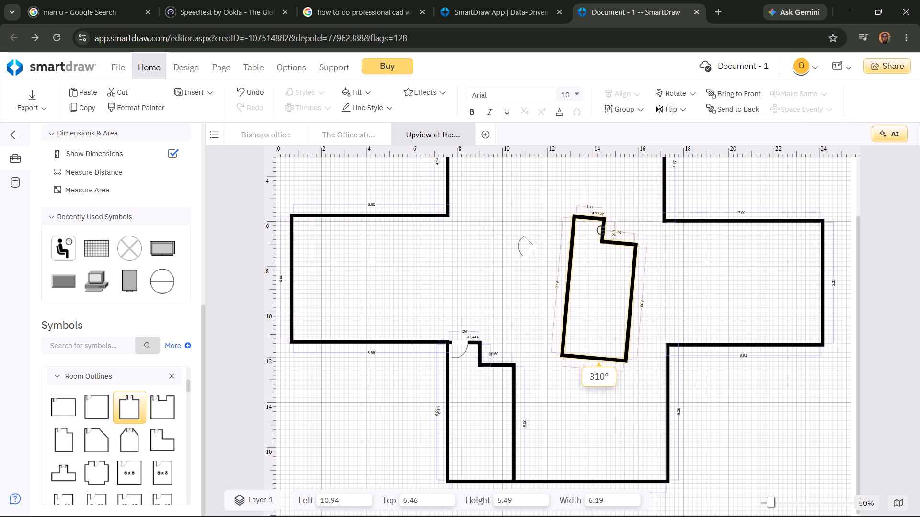
drag(601, 230, 598, 231)
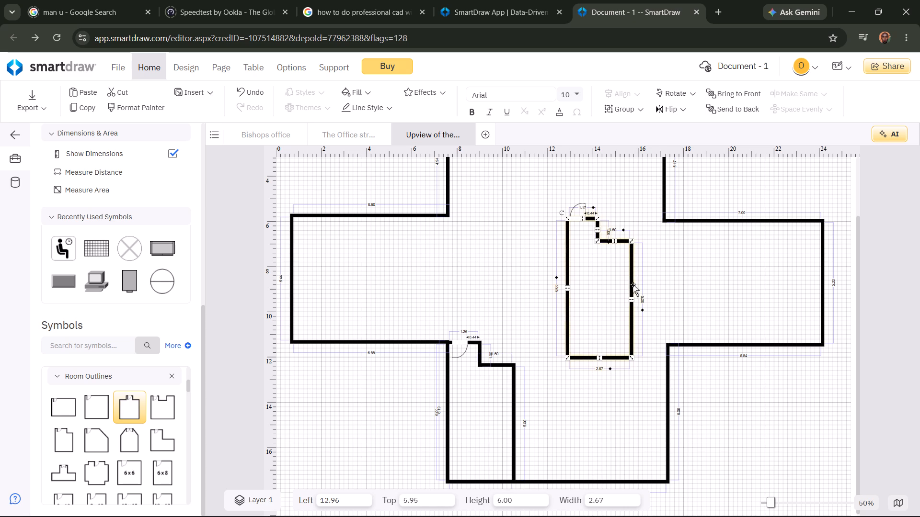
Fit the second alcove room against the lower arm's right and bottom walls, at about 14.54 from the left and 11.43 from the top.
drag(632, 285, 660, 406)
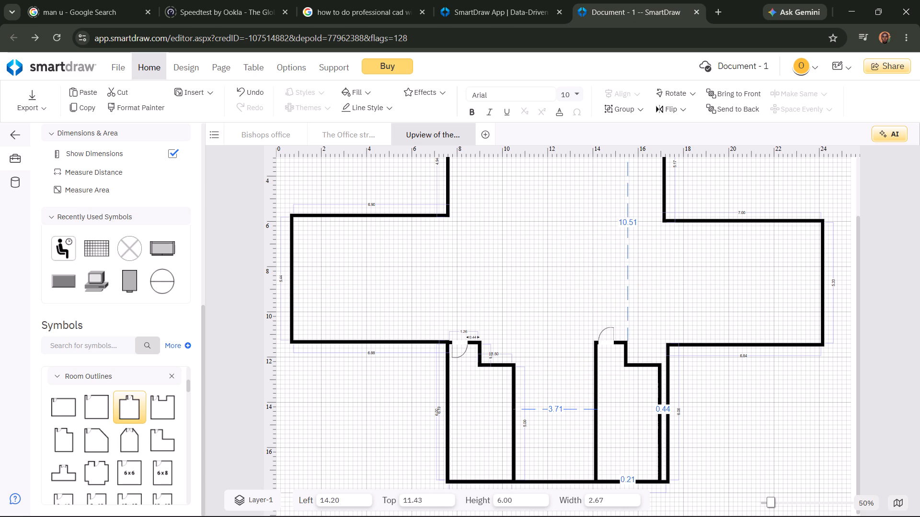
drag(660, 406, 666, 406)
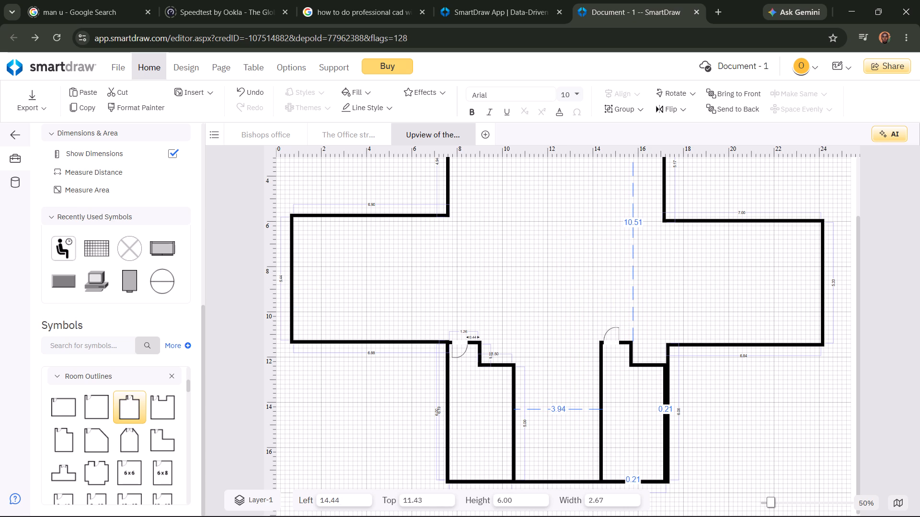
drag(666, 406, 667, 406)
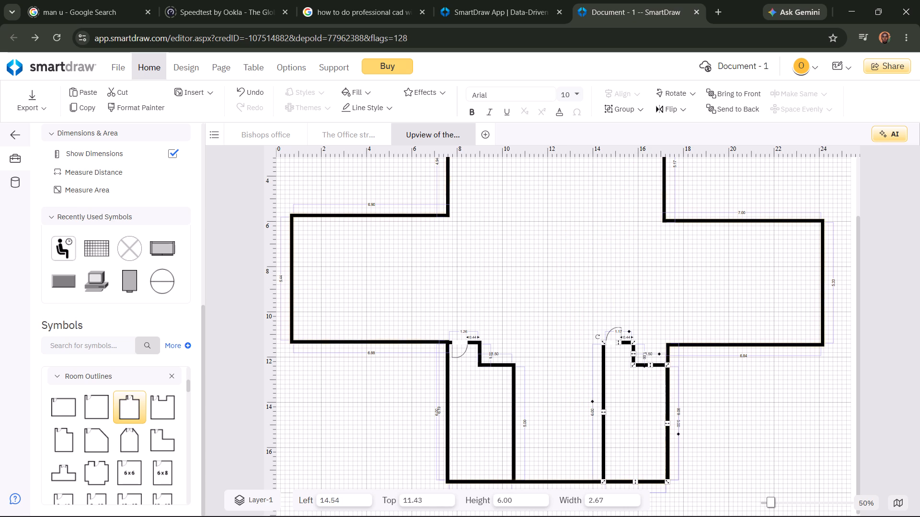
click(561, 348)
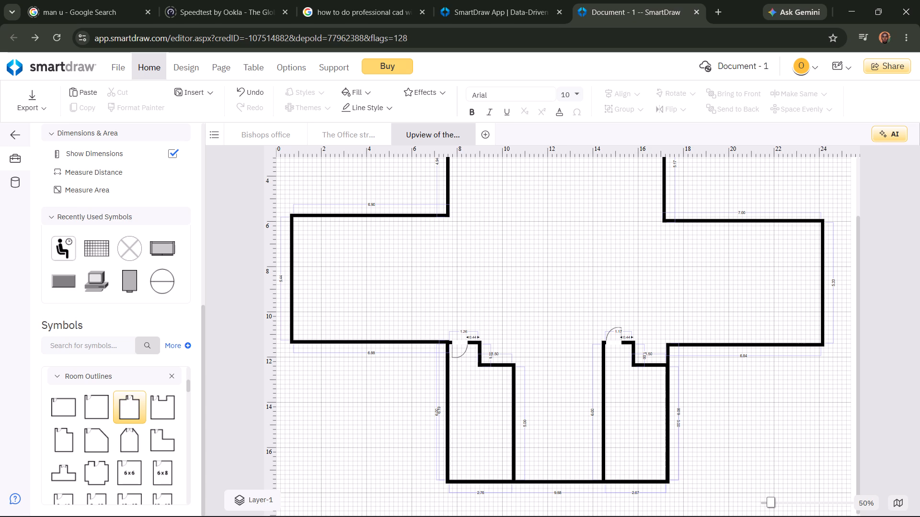
Move the second alcove room back to the building's centre, about 11.41 from the left and 7.39 from the top.
drag(603, 374, 533, 282)
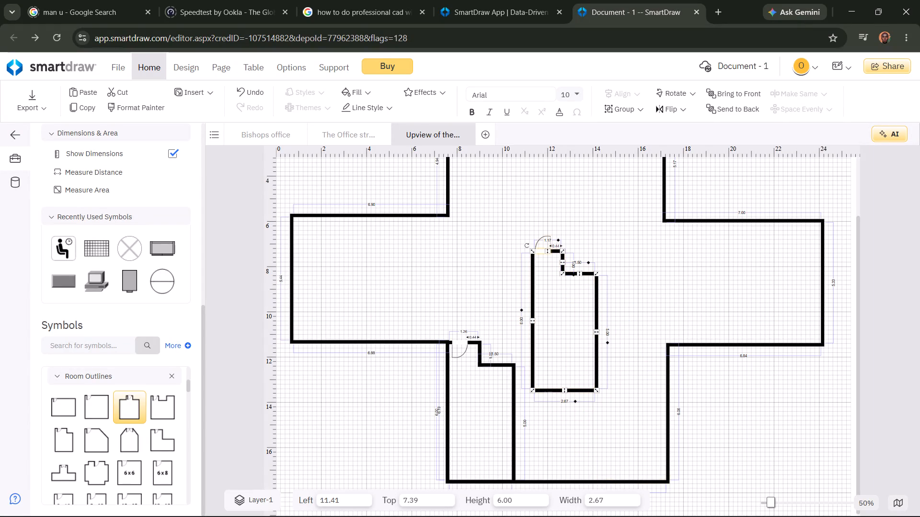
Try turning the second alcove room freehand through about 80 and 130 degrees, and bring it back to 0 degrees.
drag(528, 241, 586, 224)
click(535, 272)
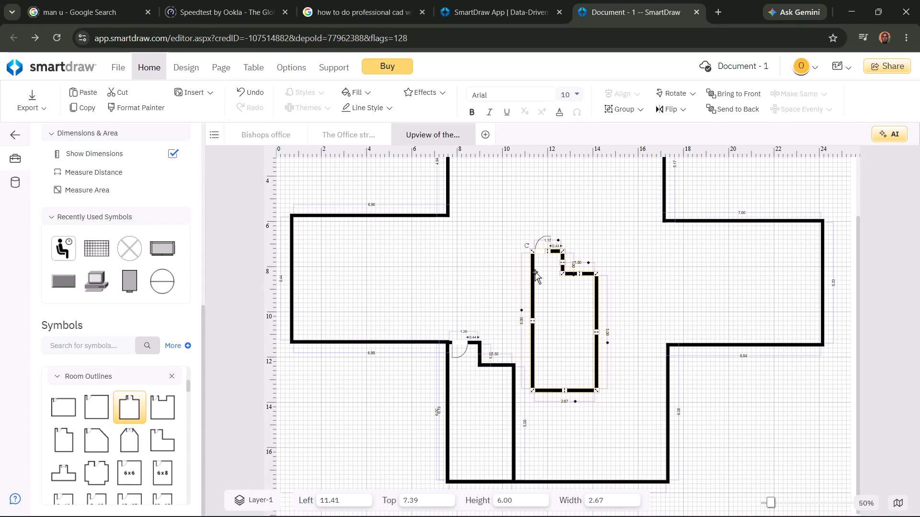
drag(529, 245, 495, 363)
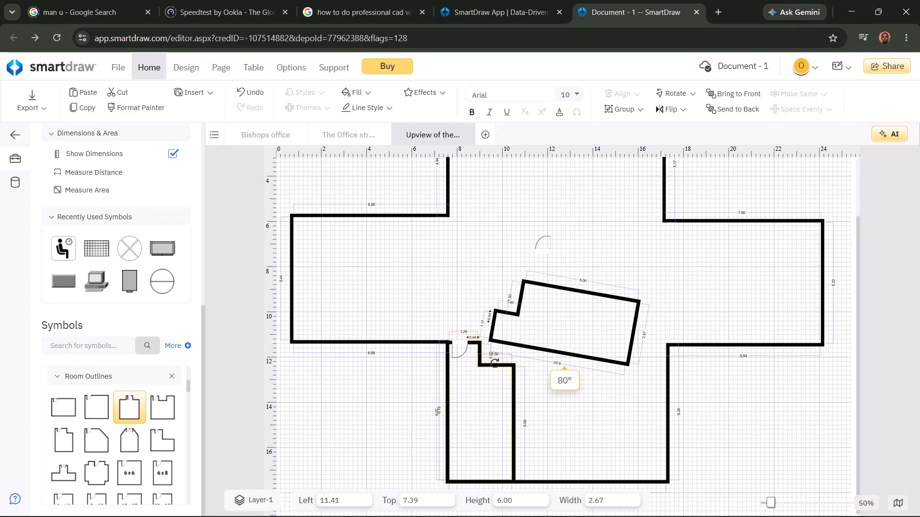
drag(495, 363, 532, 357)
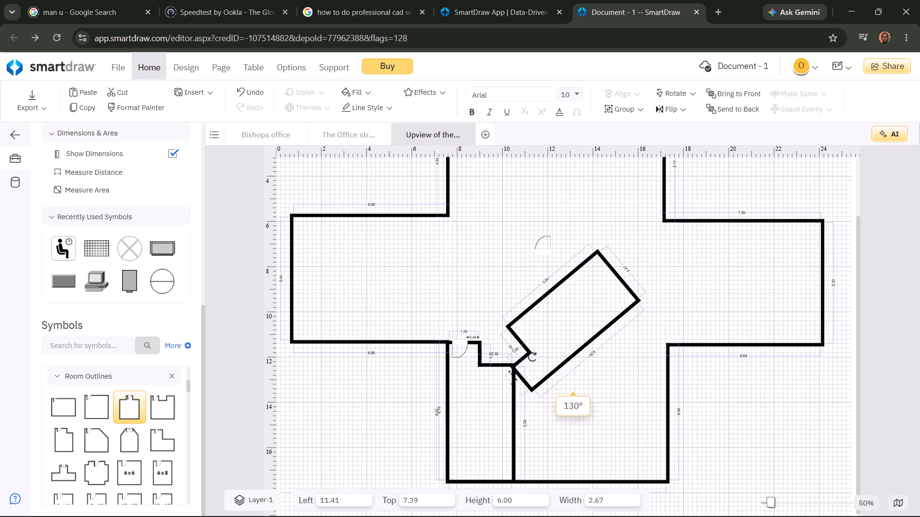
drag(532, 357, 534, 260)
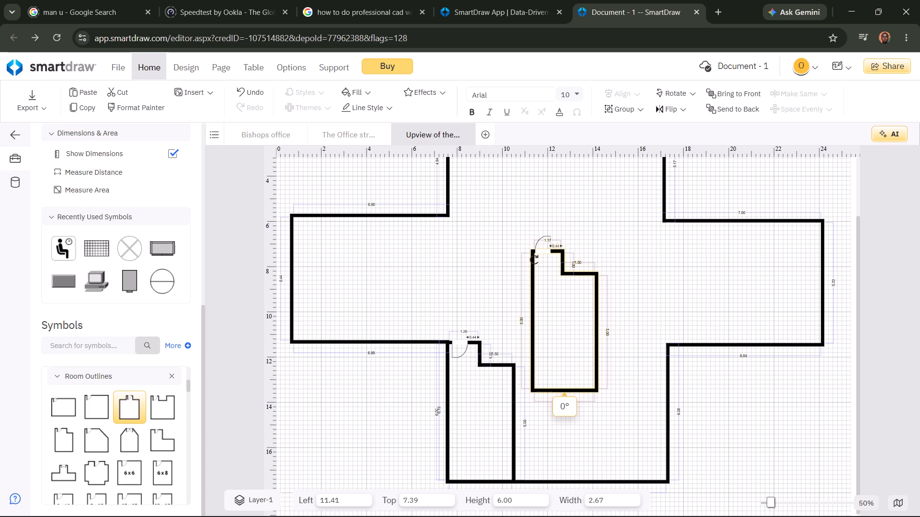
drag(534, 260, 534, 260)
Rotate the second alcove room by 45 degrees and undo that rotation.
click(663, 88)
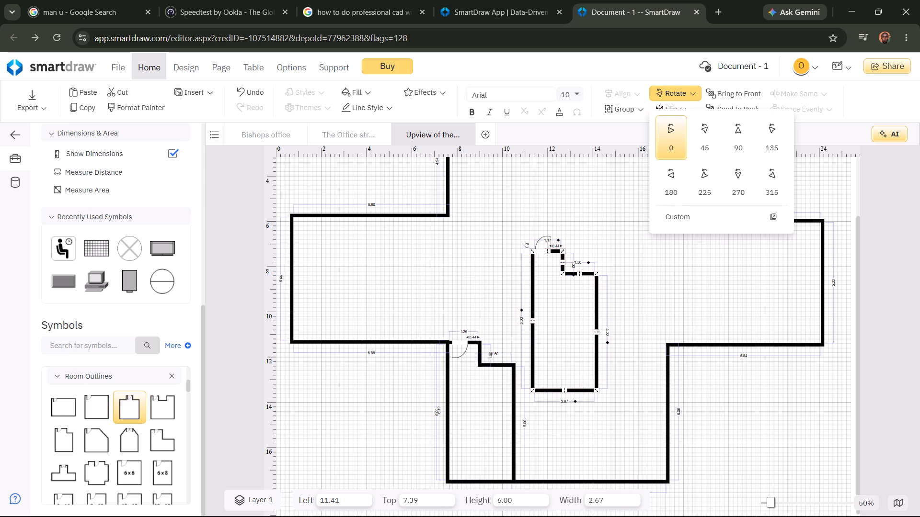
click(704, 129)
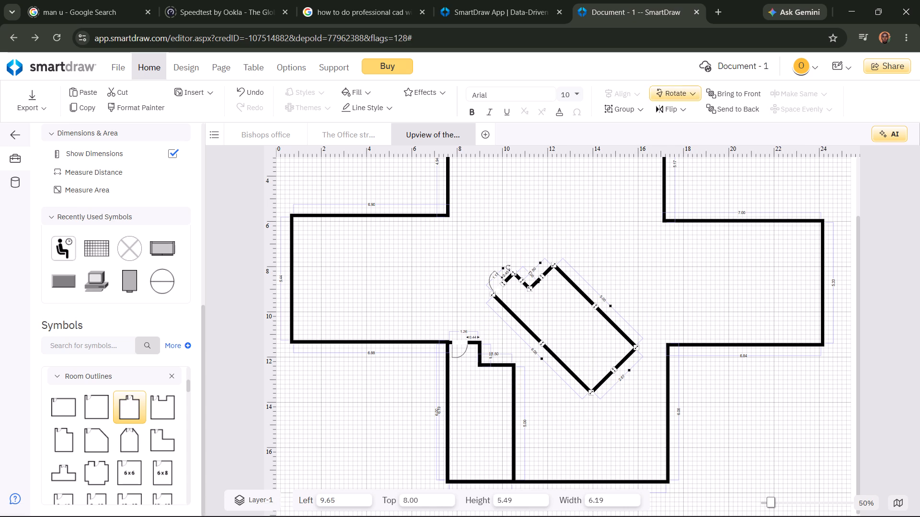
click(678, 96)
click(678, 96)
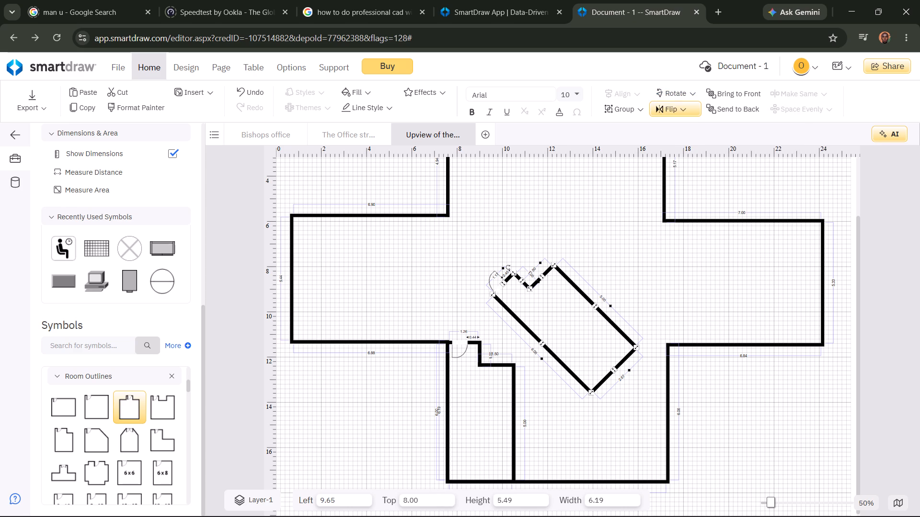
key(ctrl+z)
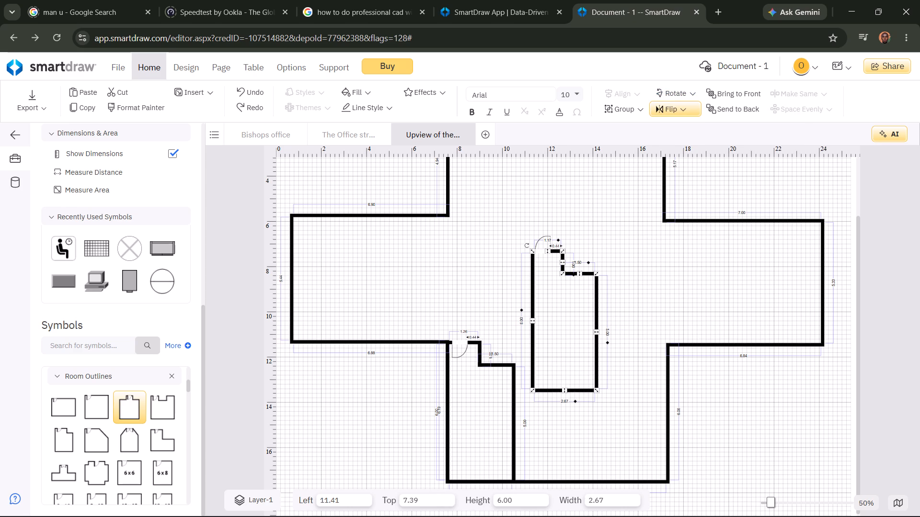
Flip the second alcove room horizontally and fit it against the lower arm's right and bottom walls, about 14.56 from the left, 11.43 from the top.
click(674, 115)
click(693, 132)
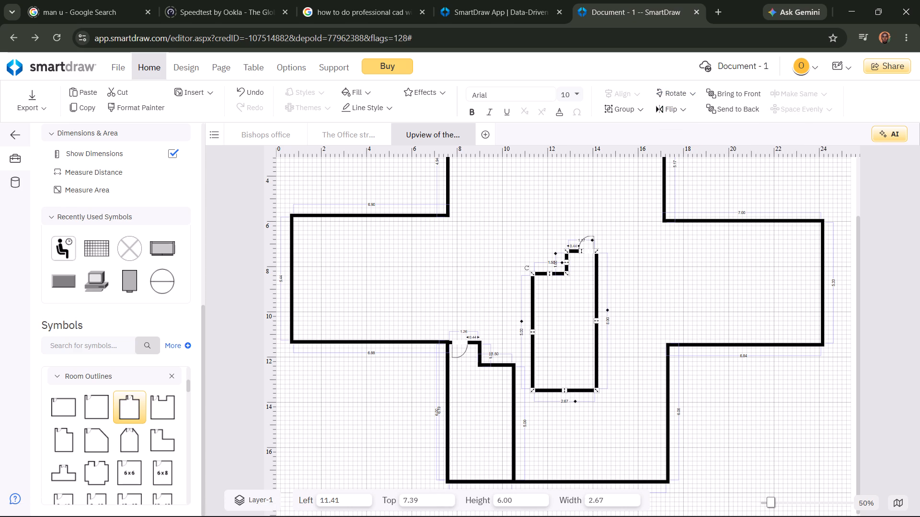
drag(596, 288, 642, 365)
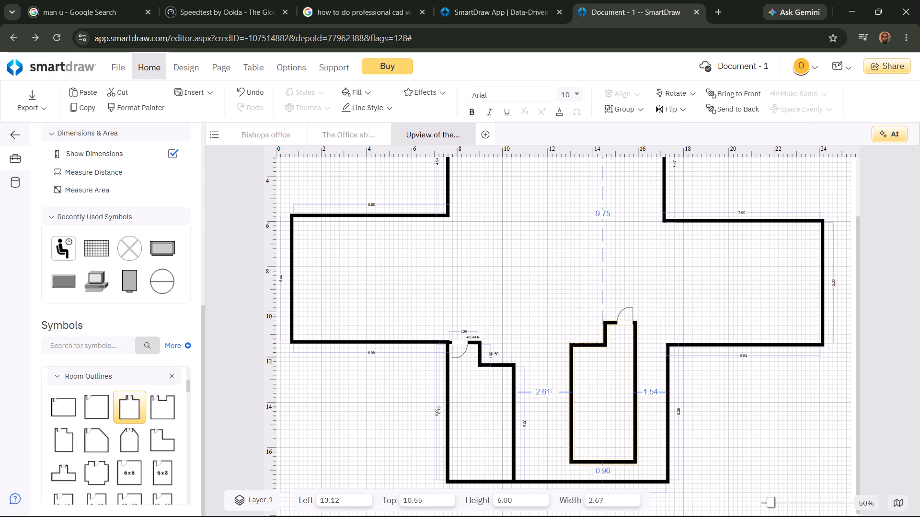
drag(642, 365, 666, 385)
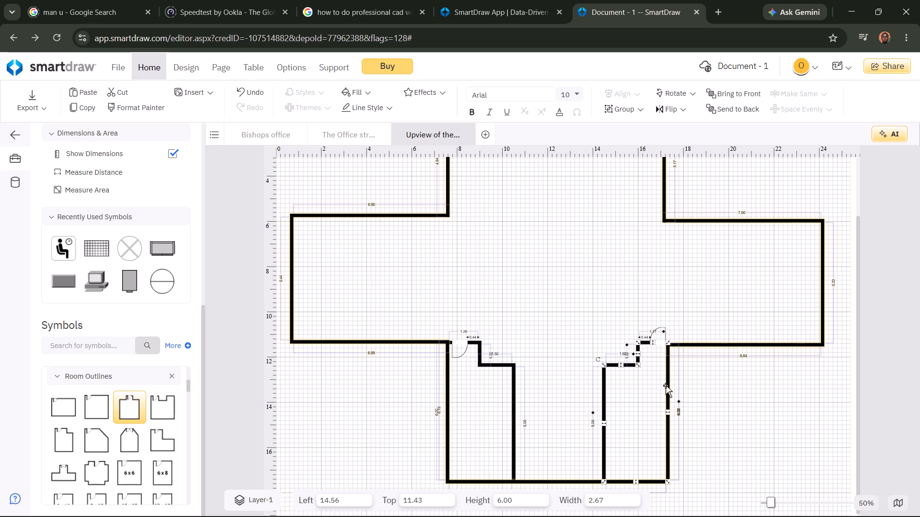
click(767, 400)
click(796, 402)
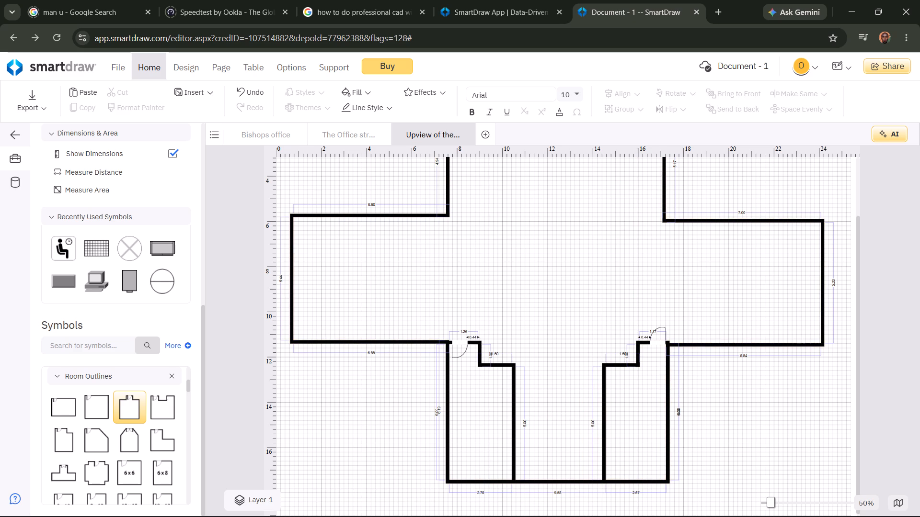
Flip the door of the lower arm's right alcove room horizontally and vertically so it swings into the room.
click(655, 332)
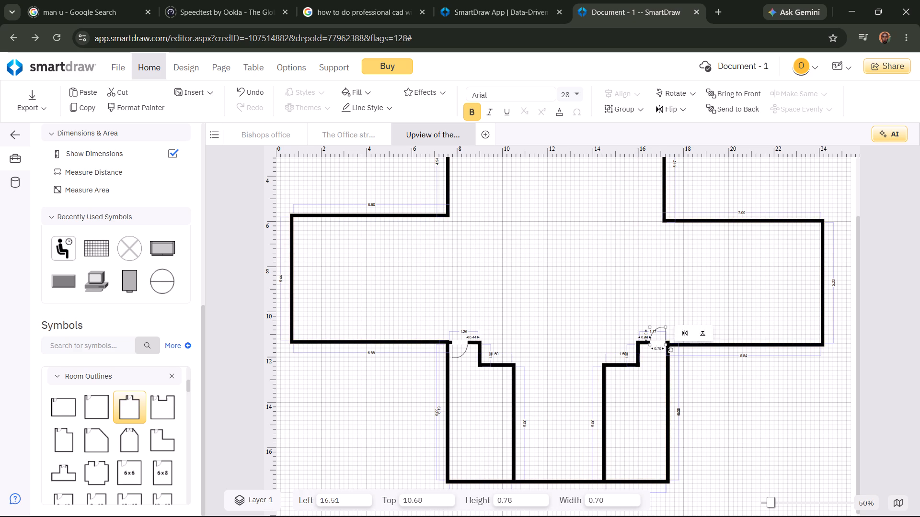
click(663, 105)
click(689, 141)
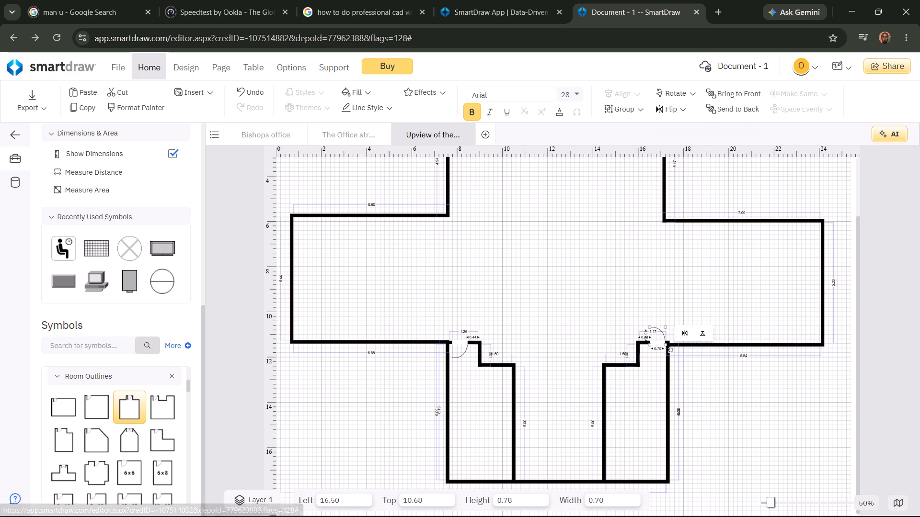
click(671, 112)
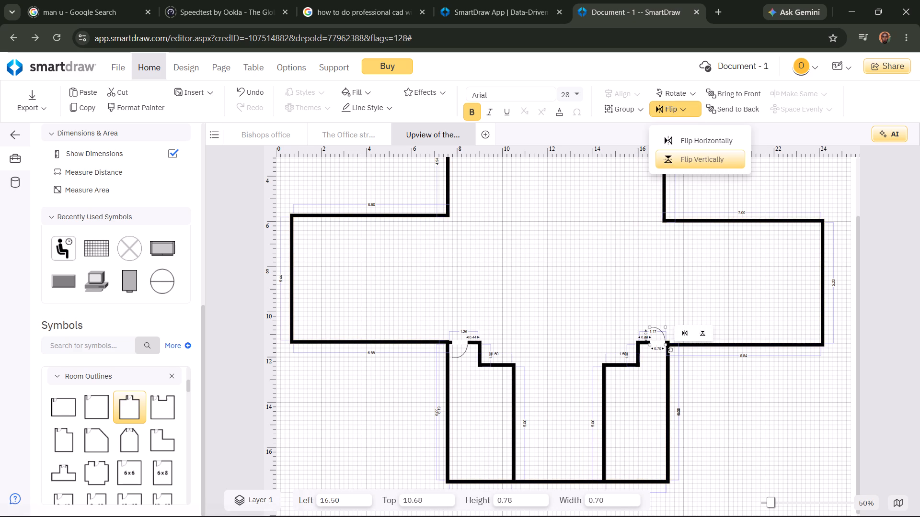
click(686, 161)
click(757, 365)
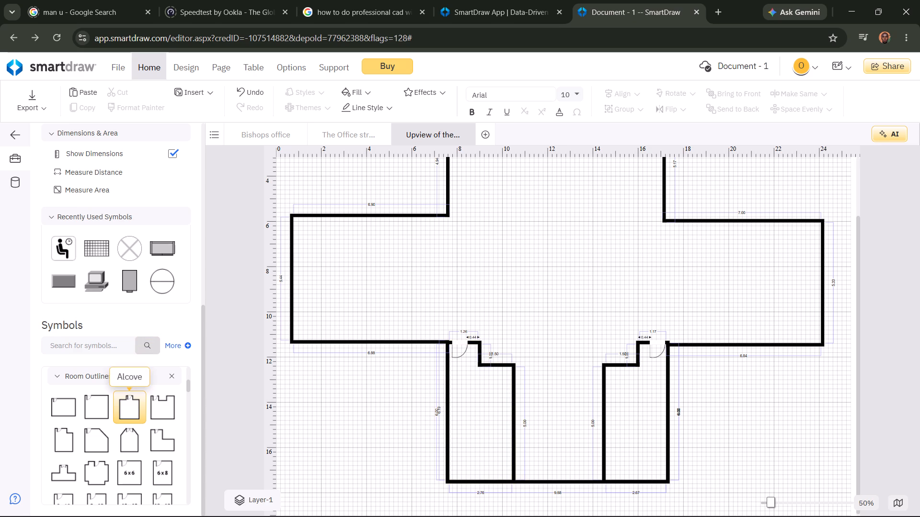
Place a Rectangular Room in the building's centre, at about 7.66 from the left and 5.41 from the top.
click(69, 406)
drag(69, 406, 528, 284)
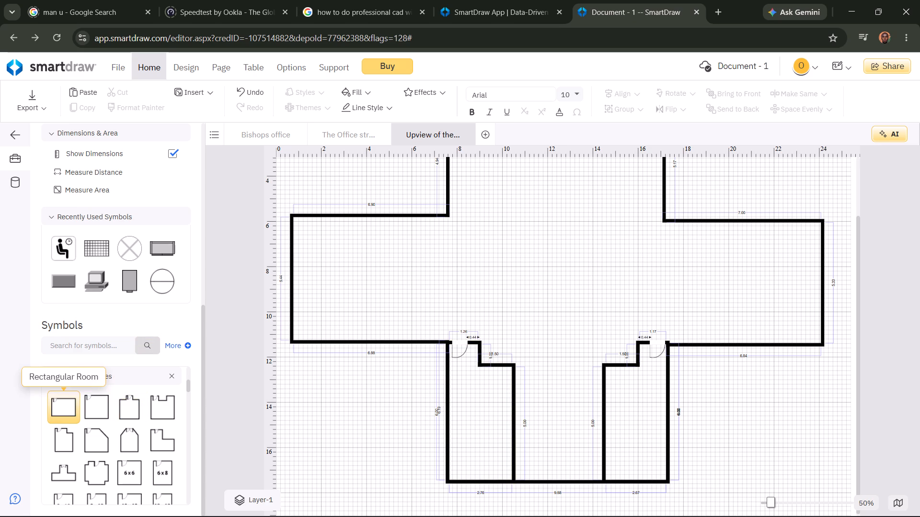
drag(528, 284, 529, 284)
drag(67, 408, 509, 259)
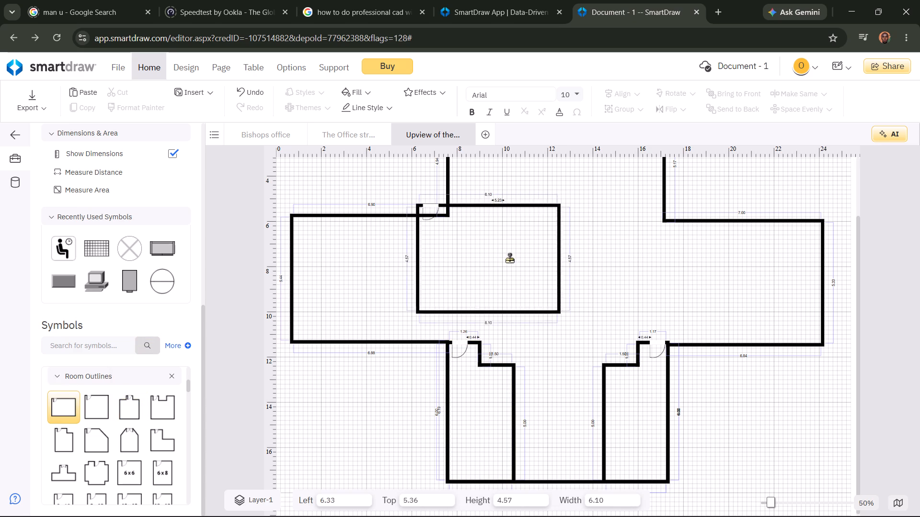
drag(509, 259, 520, 263)
Narrow the rectangular room from both sides to a width of about 3.59.
click(445, 259)
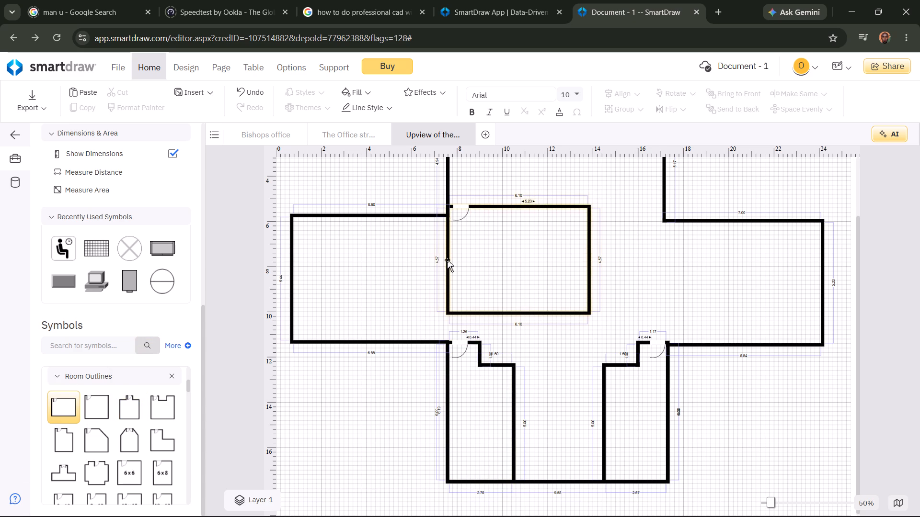
click(448, 270)
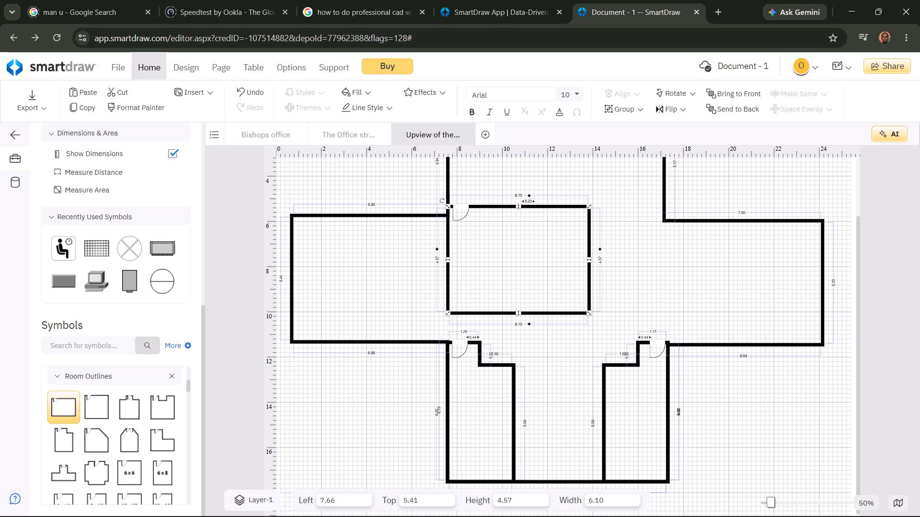
drag(450, 258, 497, 255)
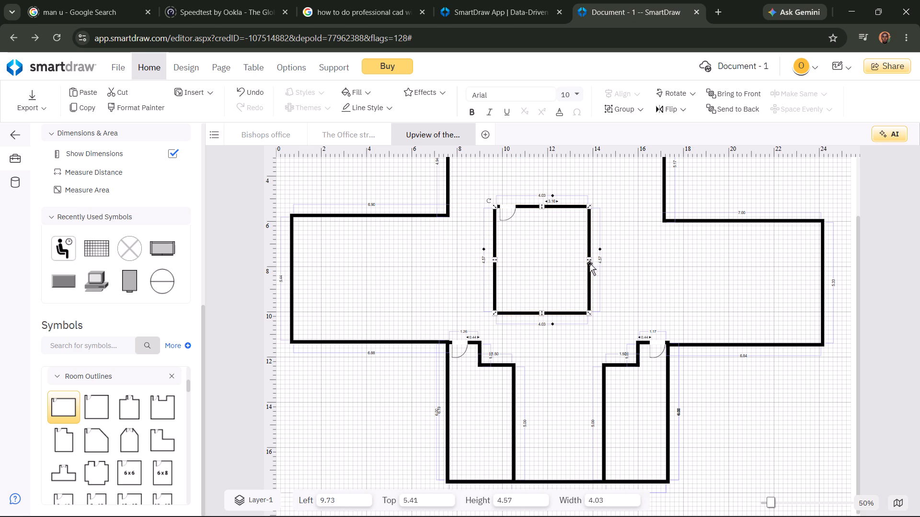
drag(588, 258, 578, 257)
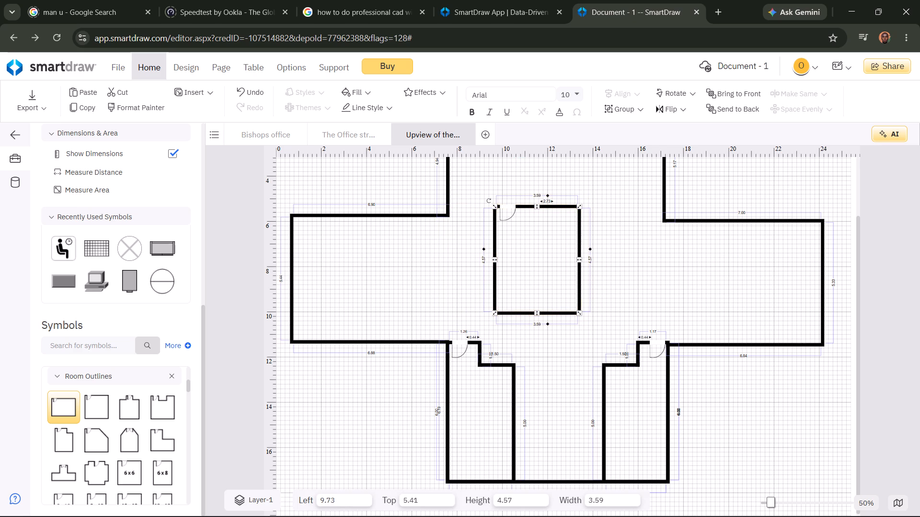
Move the rectangular room between the two alcove rooms, at about 10.57 from the left and 12.87 from the top.
drag(551, 204, 578, 368)
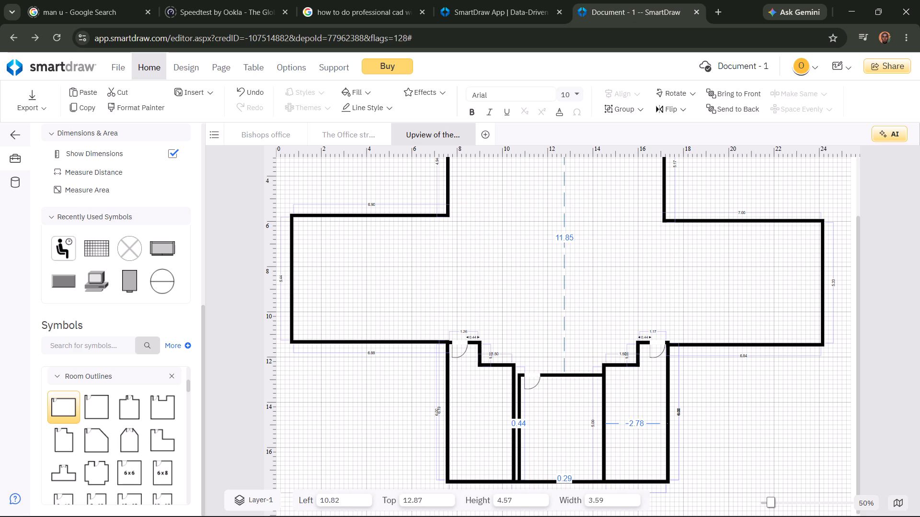
drag(578, 368, 574, 368)
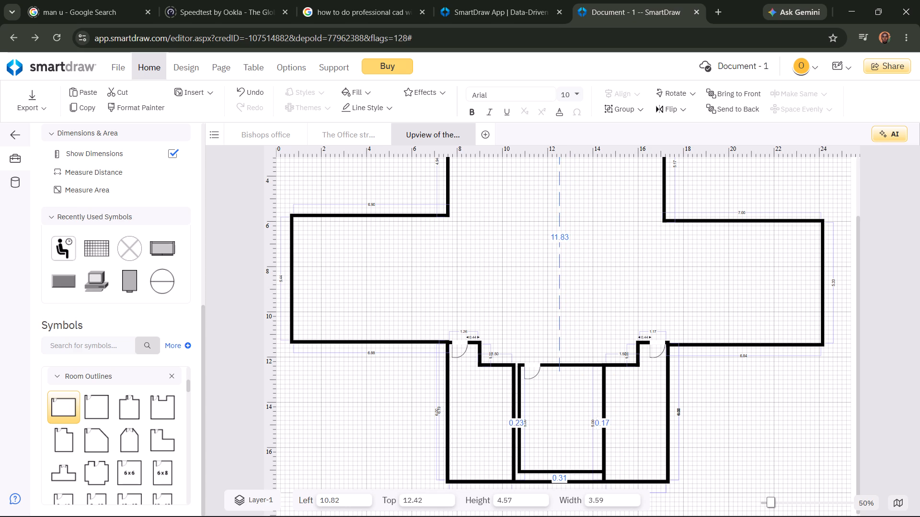
drag(574, 368, 572, 368)
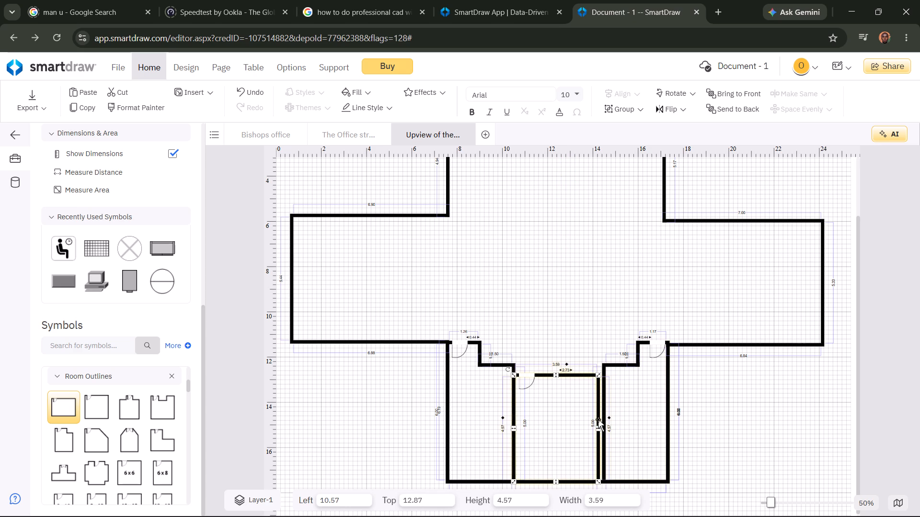
Stretch the rectangular room to about 3.83 wide and 5.01 high, filling the gap between the alcove rooms.
drag(598, 427, 604, 427)
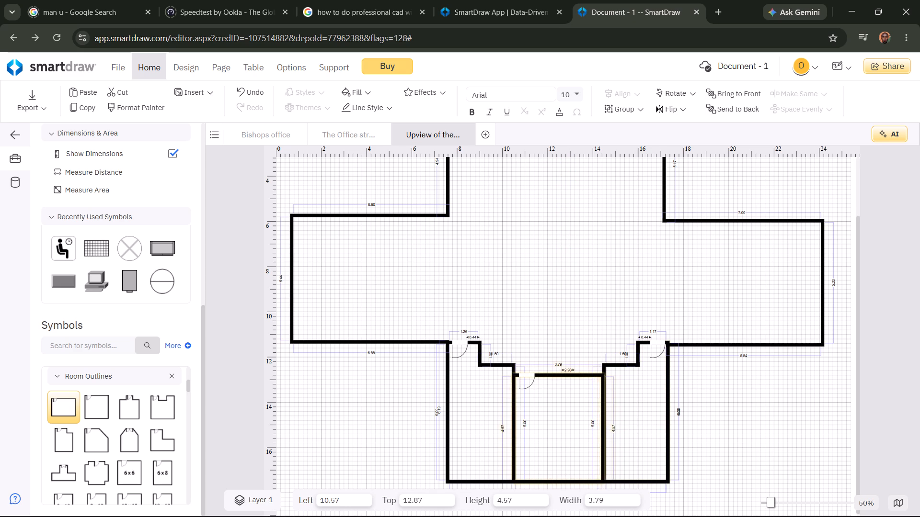
drag(604, 427, 604, 427)
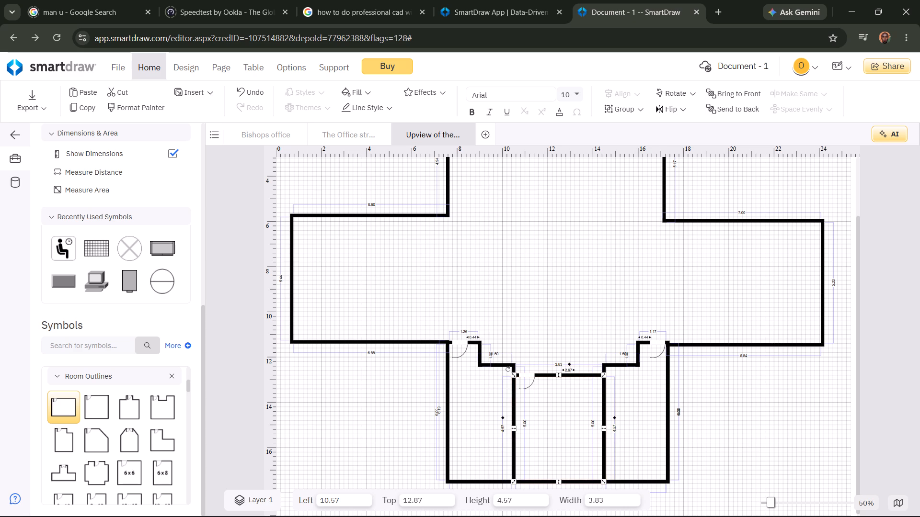
drag(560, 375, 557, 372)
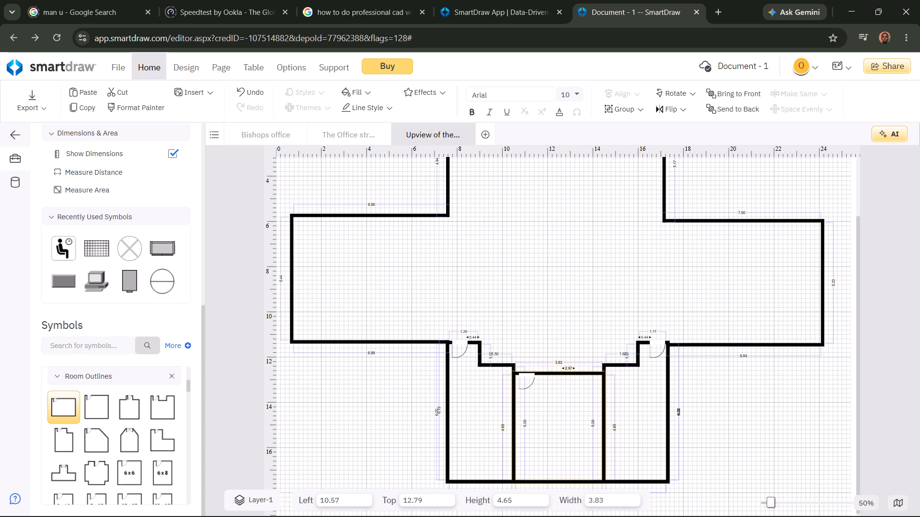
drag(557, 372, 554, 367)
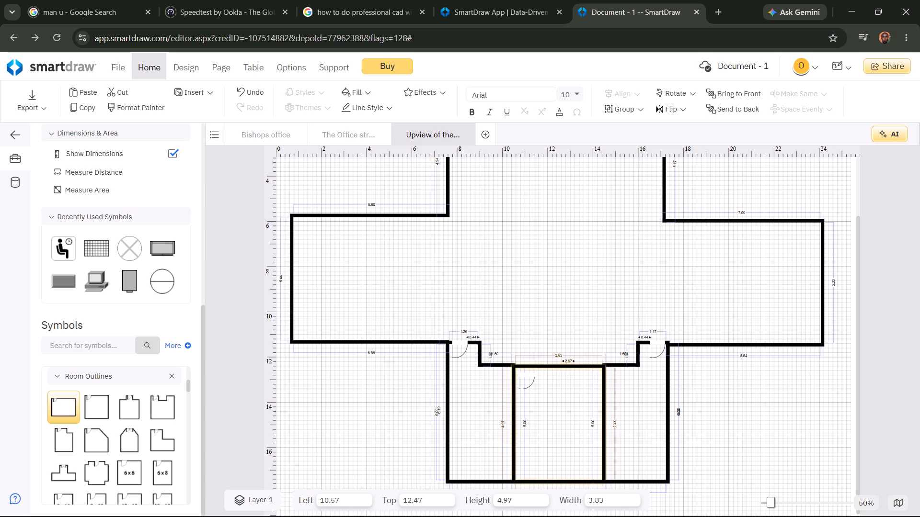
drag(554, 367, 553, 365)
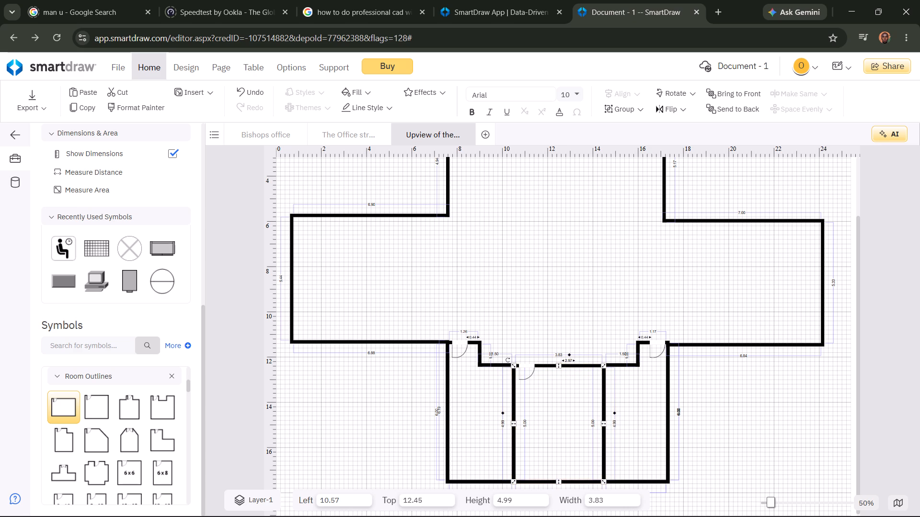
click(553, 322)
click(558, 366)
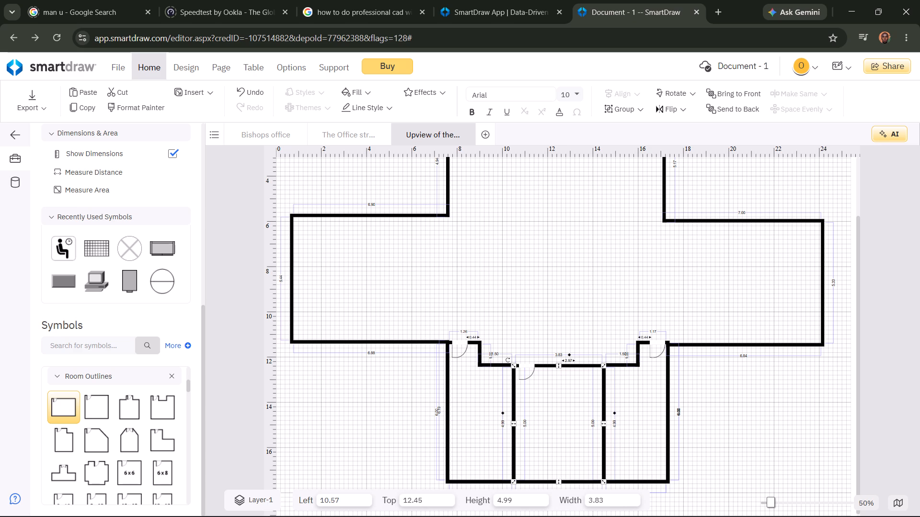
click(558, 366)
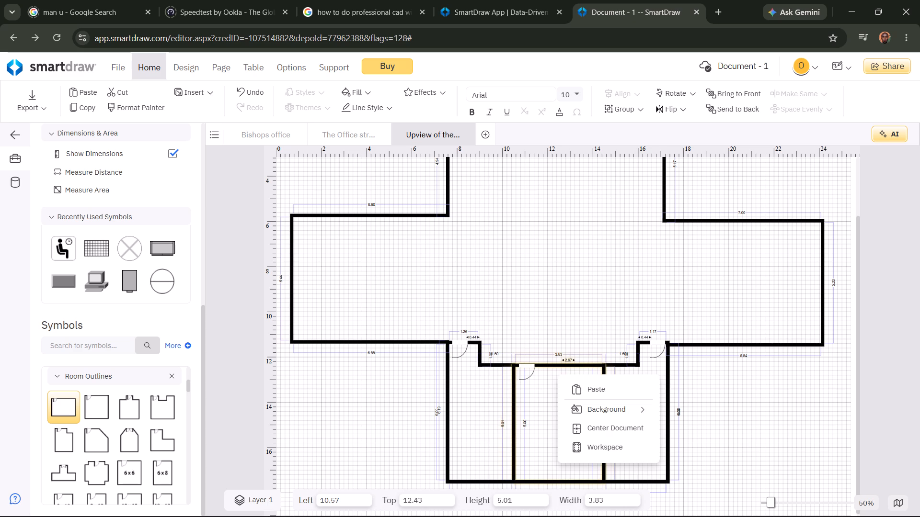
click(560, 313)
click(560, 313)
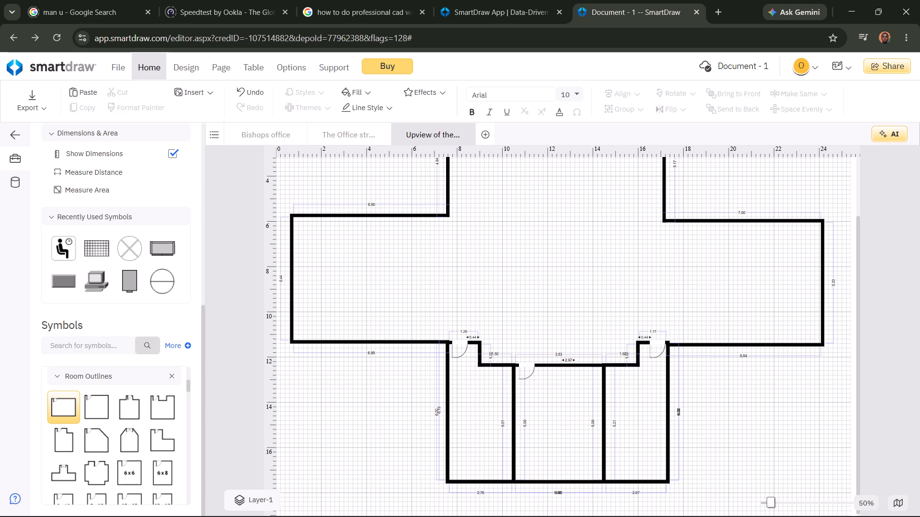
Slide the rectangular room's door to the middle of its top wall, about 1.47 from the wall's left end.
drag(529, 365, 559, 366)
click(732, 405)
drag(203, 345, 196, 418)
Add an L-shaped room outline in the centre of the building, at about 9.44 from the left and 4.85 from the top.
click(52, 219)
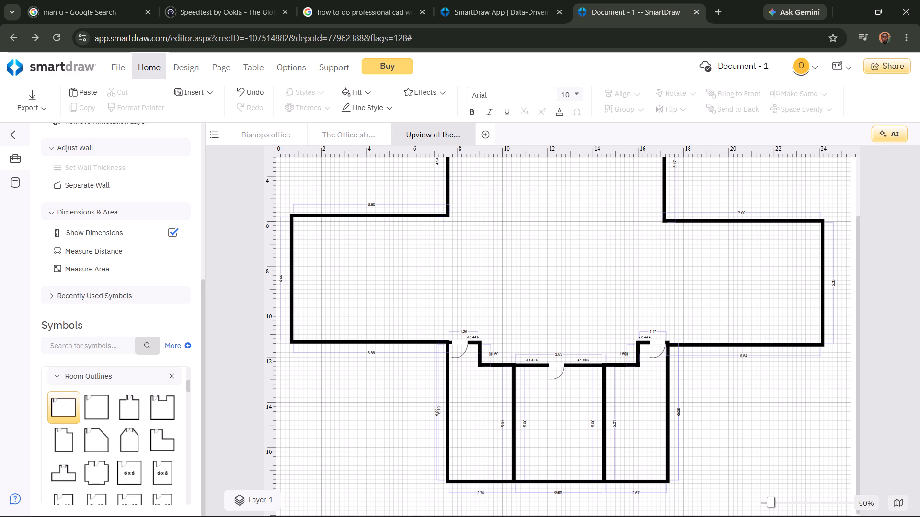
drag(187, 385, 187, 391)
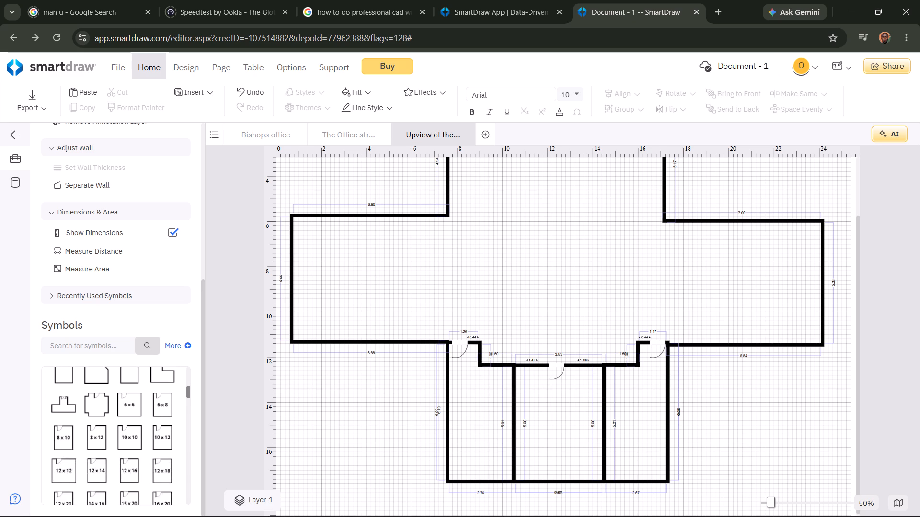
drag(187, 391, 0, 516)
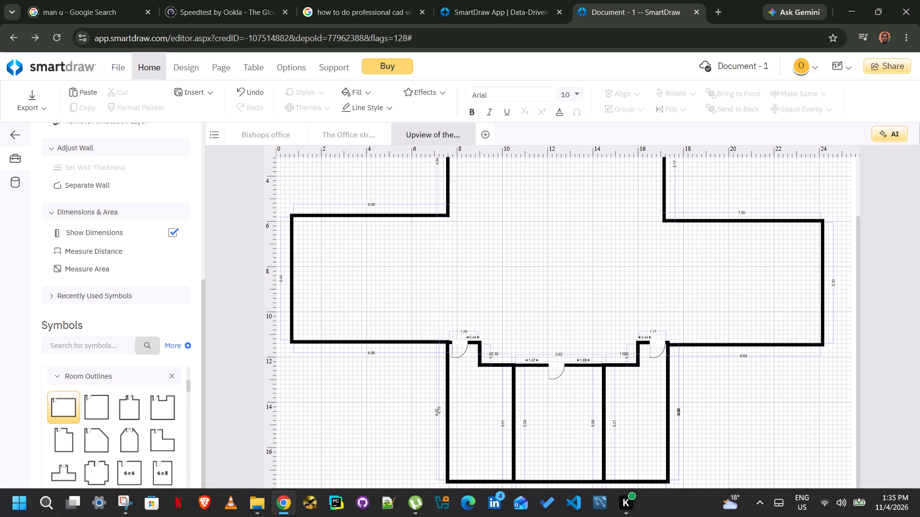
click(154, 445)
drag(154, 445, 304, 310)
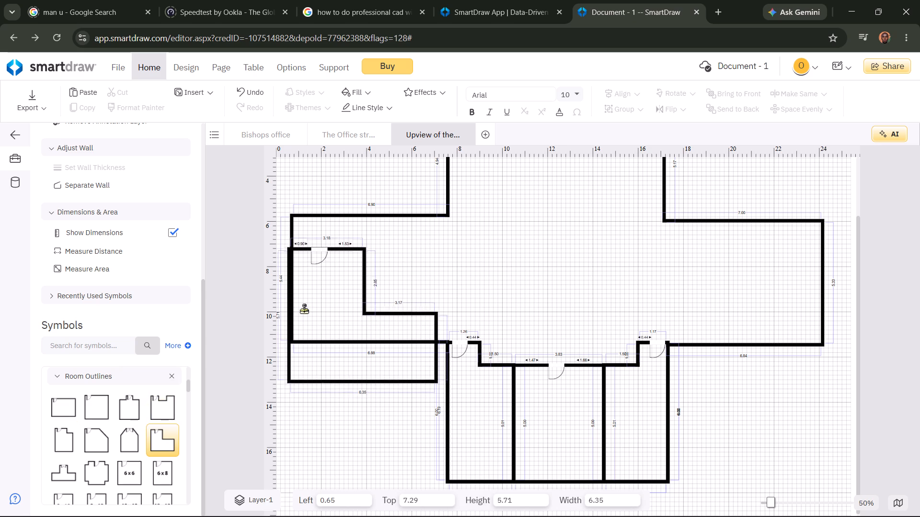
drag(304, 310, 504, 270)
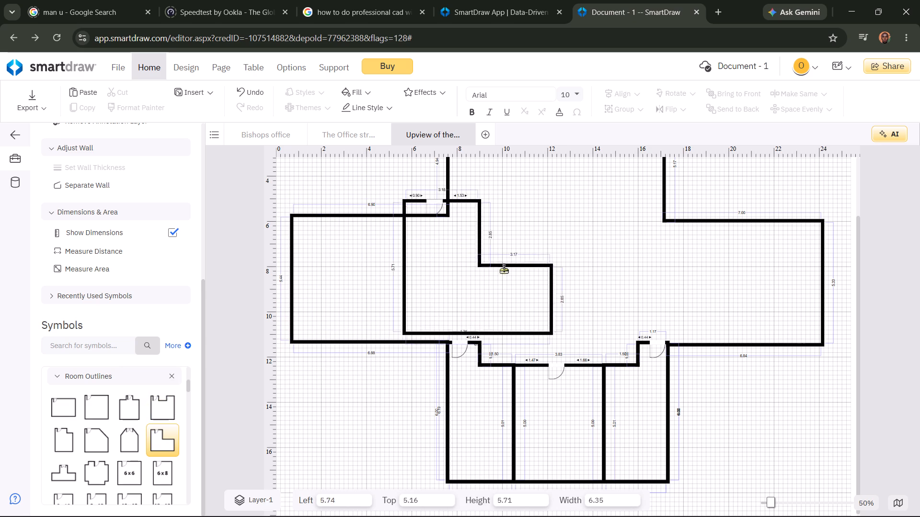
drag(504, 270, 565, 263)
click(531, 192)
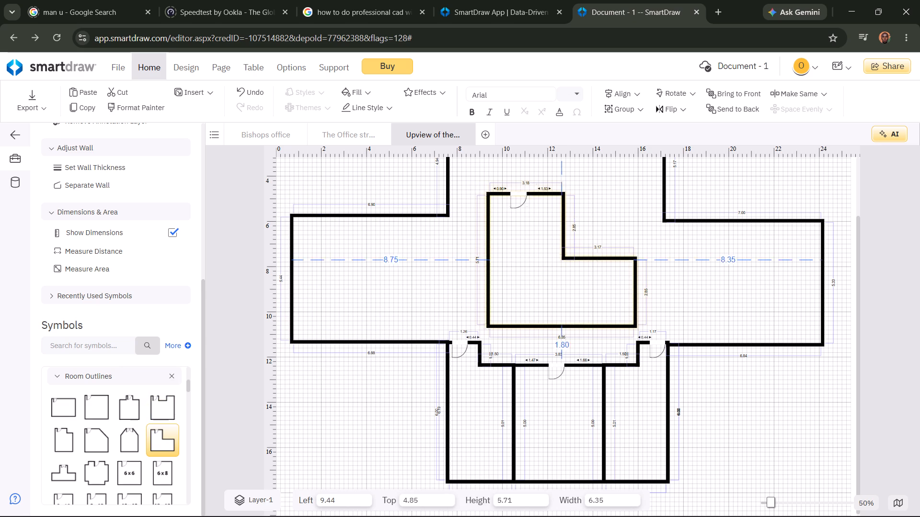
Enlarge the L-shaped room's door to about 0.81 wide.
click(531, 196)
click(531, 194)
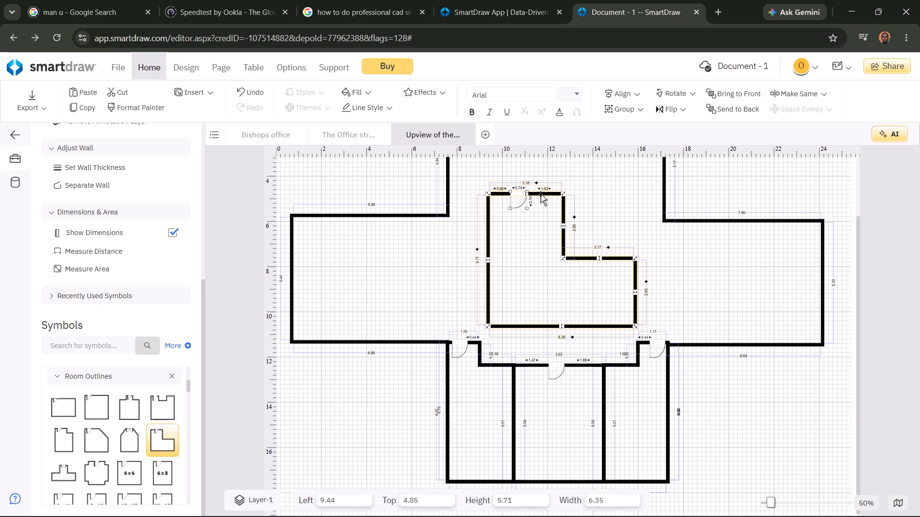
click(540, 194)
drag(527, 192, 529, 219)
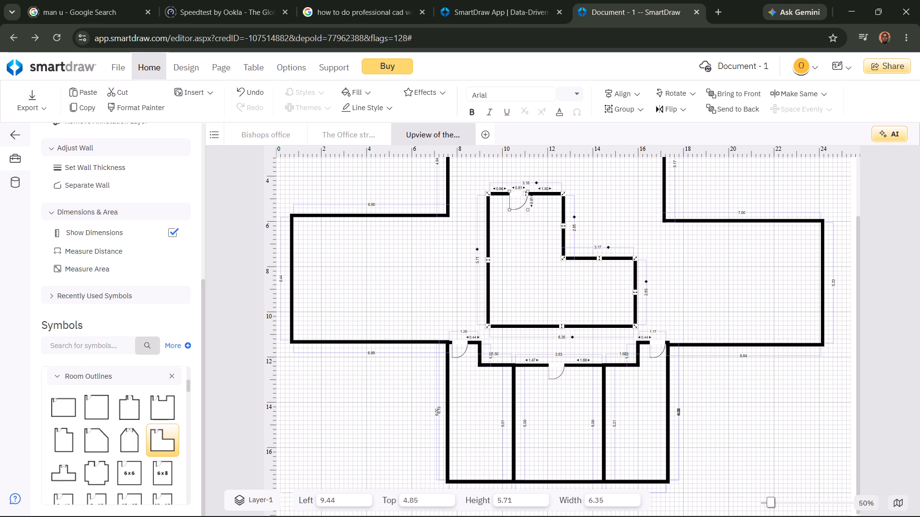
click(530, 195)
click(536, 195)
click(536, 195)
Shorten the L-shaped room from its bottom wall to a height of about 4.49.
drag(563, 326, 560, 298)
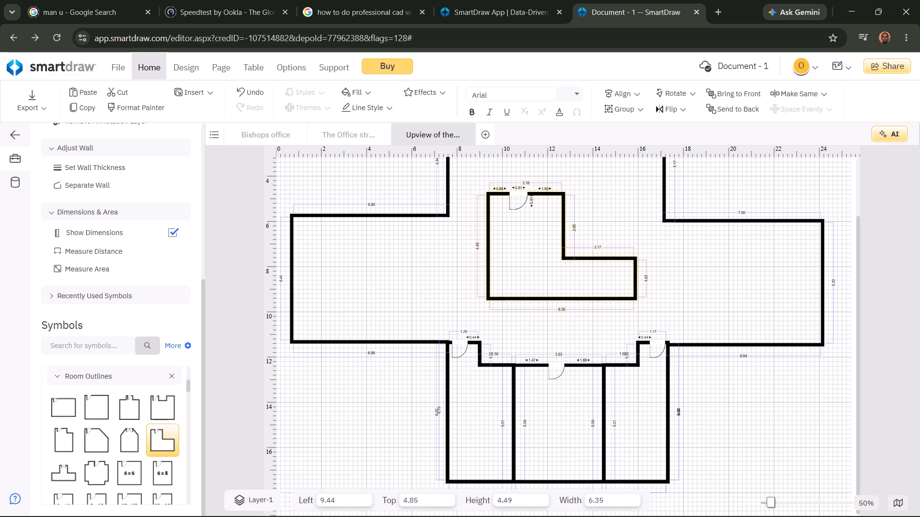
Move the L-shaped room into the bottom corner of the building's left arm, at about 0.76 from the left and 6.76 from the top.
drag(546, 192, 416, 232)
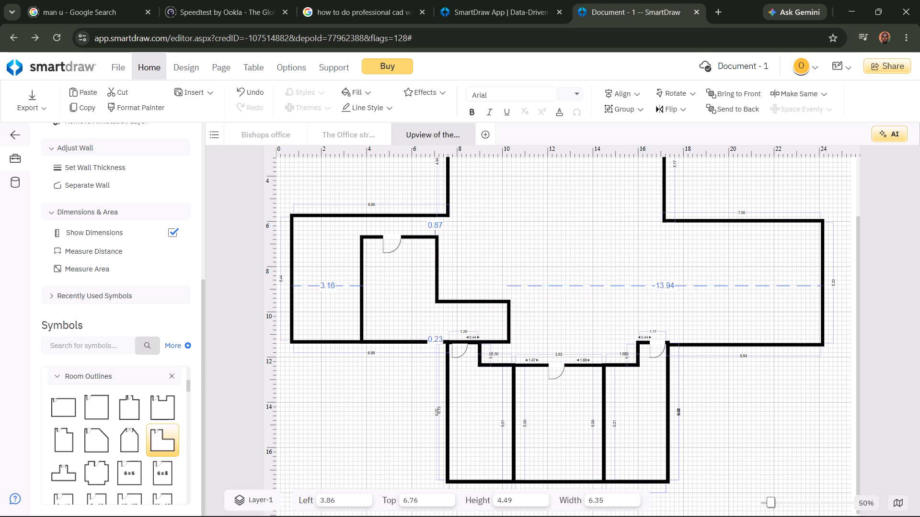
drag(416, 232, 347, 242)
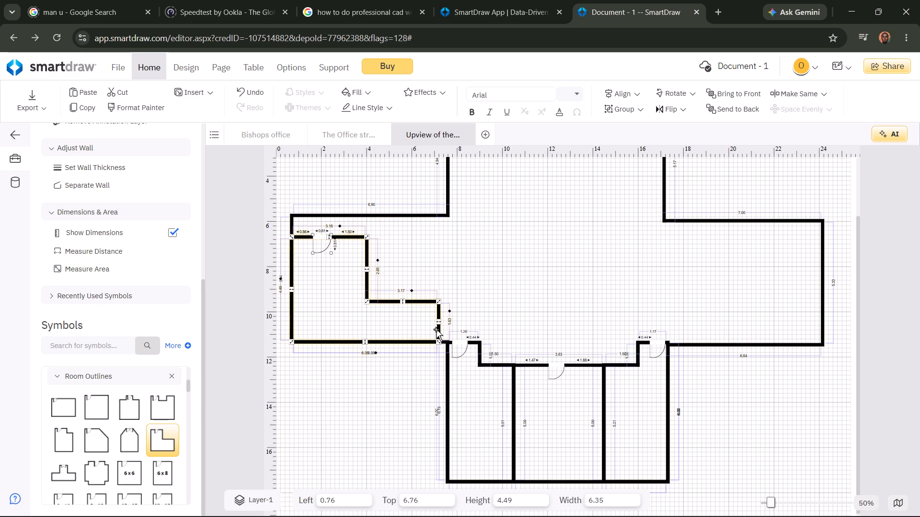
Widen the L-shaped room to about 6.75 so its right wall lines up with the outer wall of the lower arm.
drag(439, 322, 447, 322)
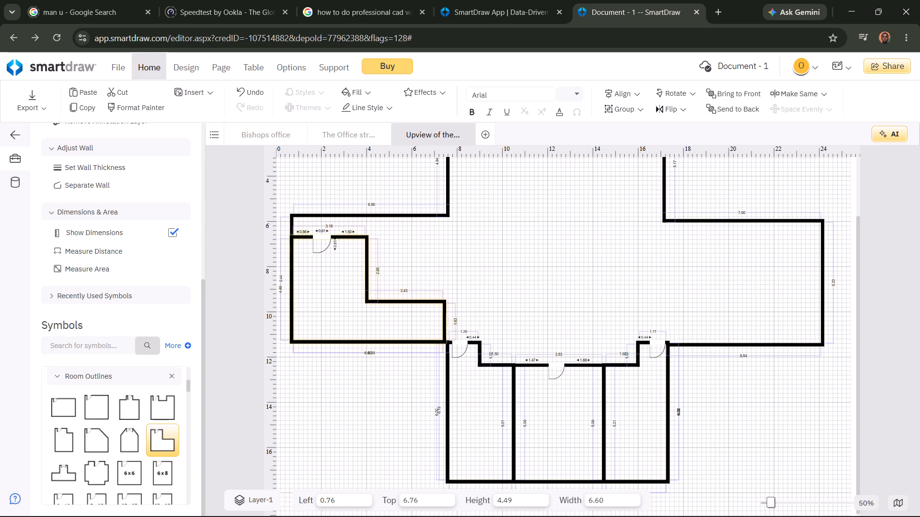
drag(447, 322, 451, 322)
click(518, 292)
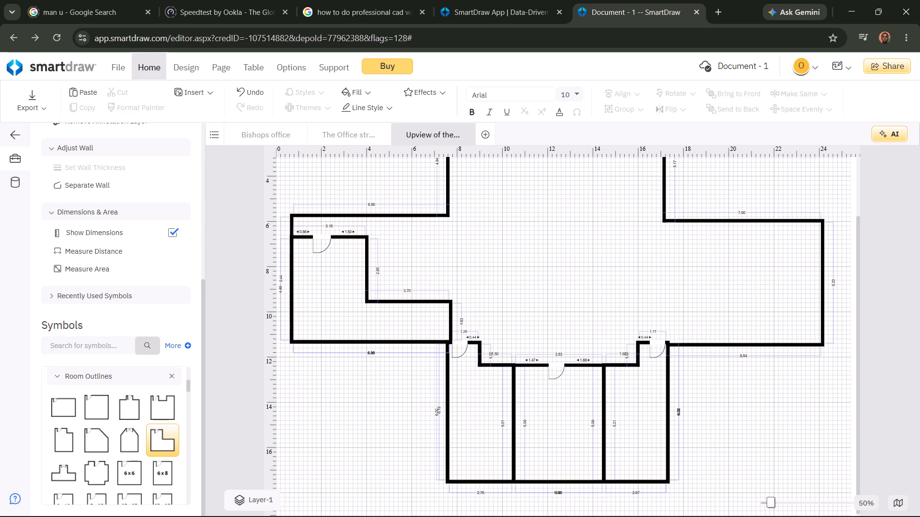
click(452, 320)
click(452, 325)
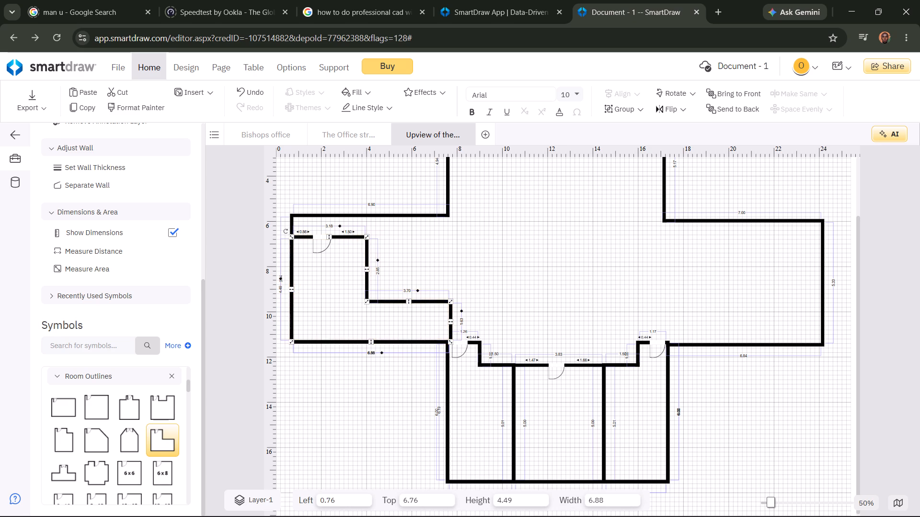
drag(451, 321, 447, 324)
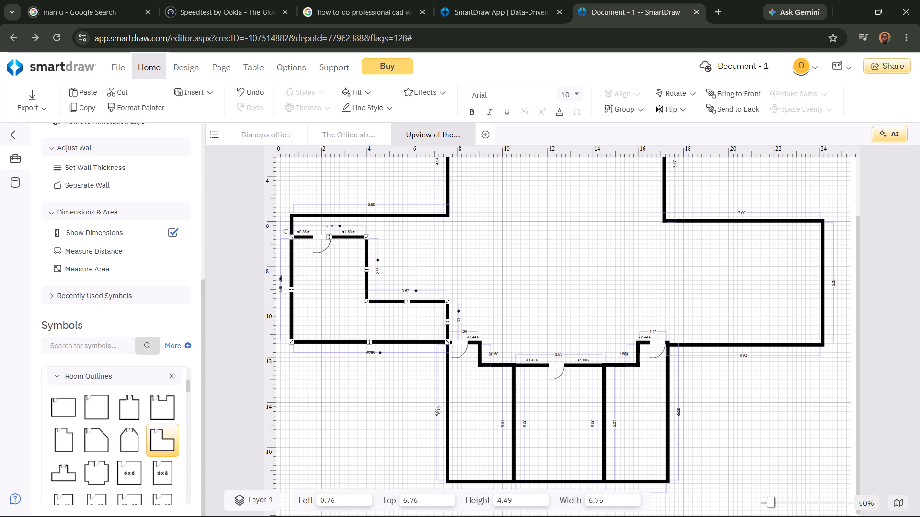
click(528, 256)
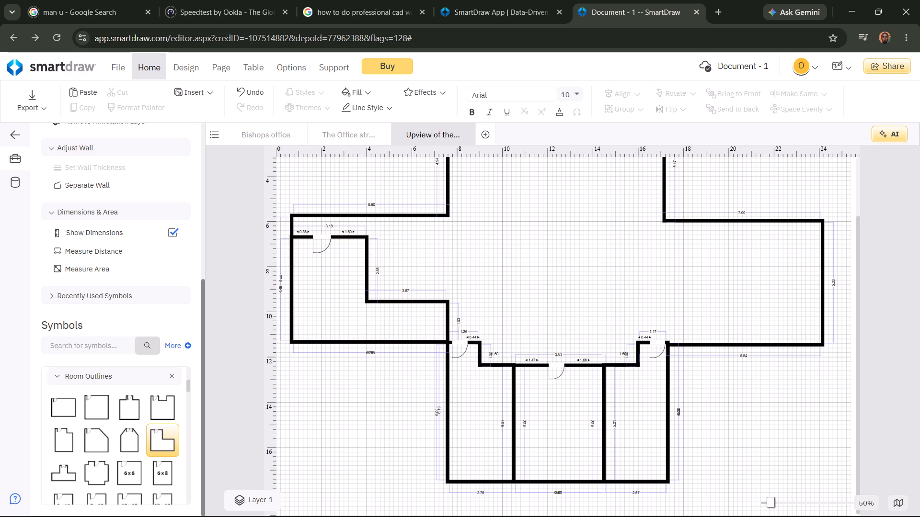
Add a Hexagon room outline in the centre of the building, at about 9.96 from the left and 5.24 from the top.
click(143, 433)
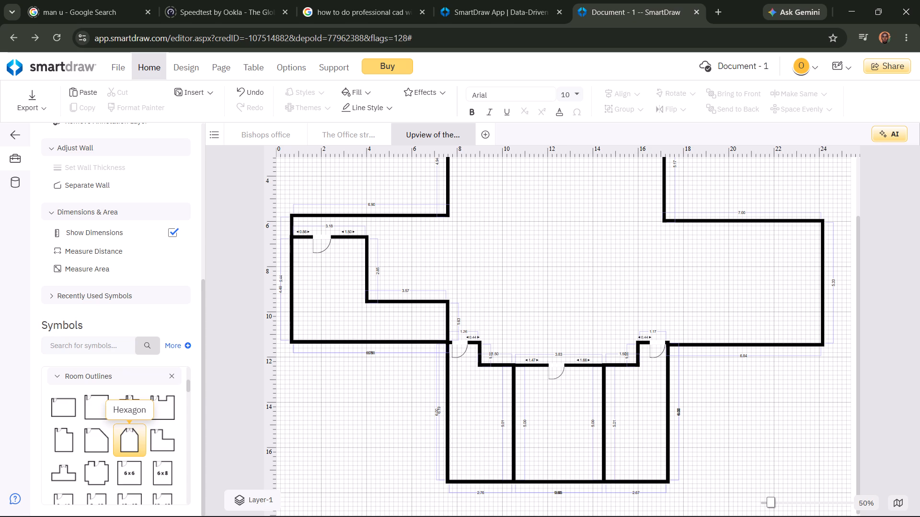
drag(134, 439, 566, 291)
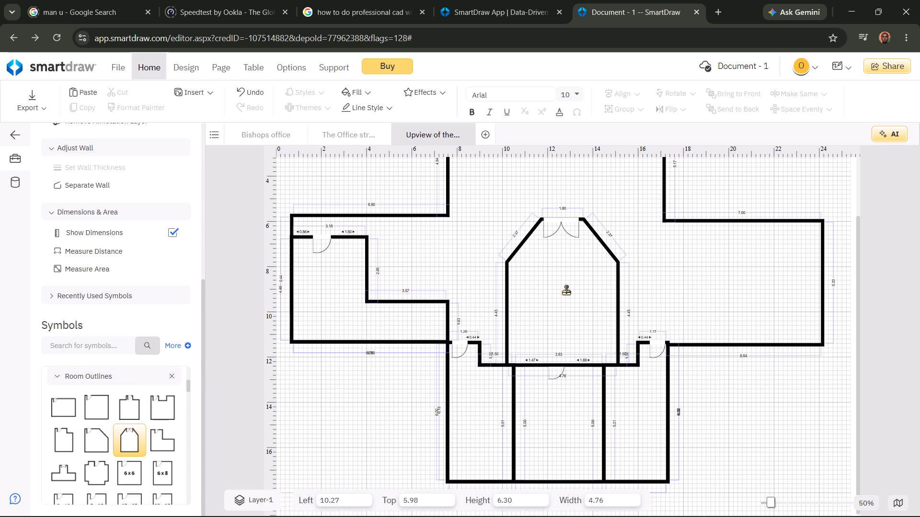
drag(566, 291, 559, 279)
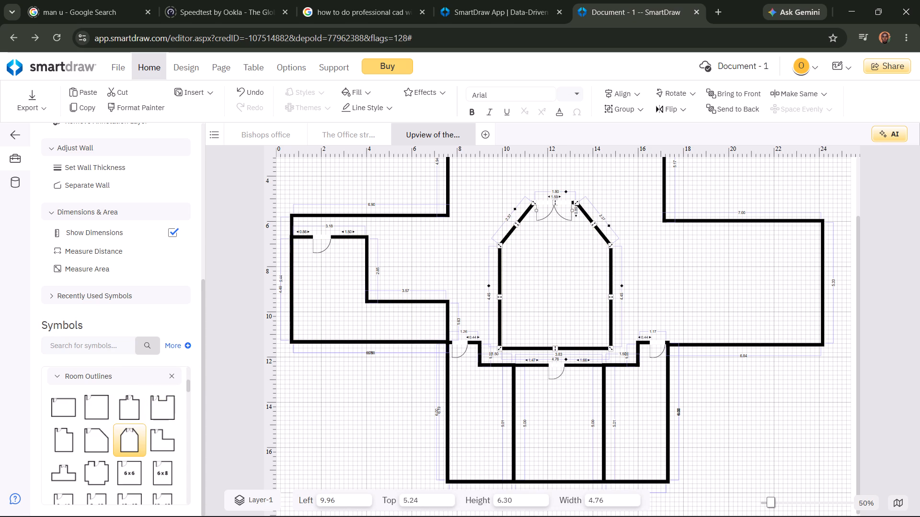
Shrink the hexagonal room to about 4.67 high and 4.04 wide by pulling in its bottom and side walls.
drag(556, 348, 558, 315)
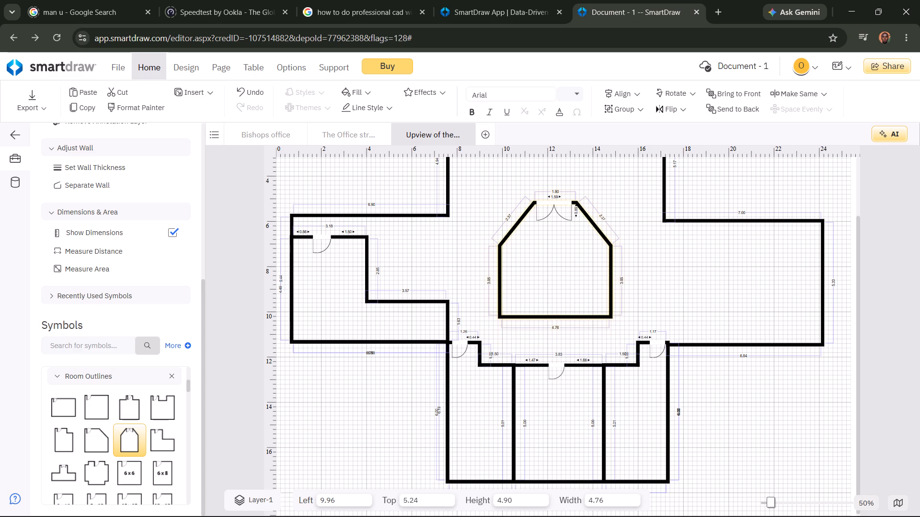
drag(558, 315, 559, 312)
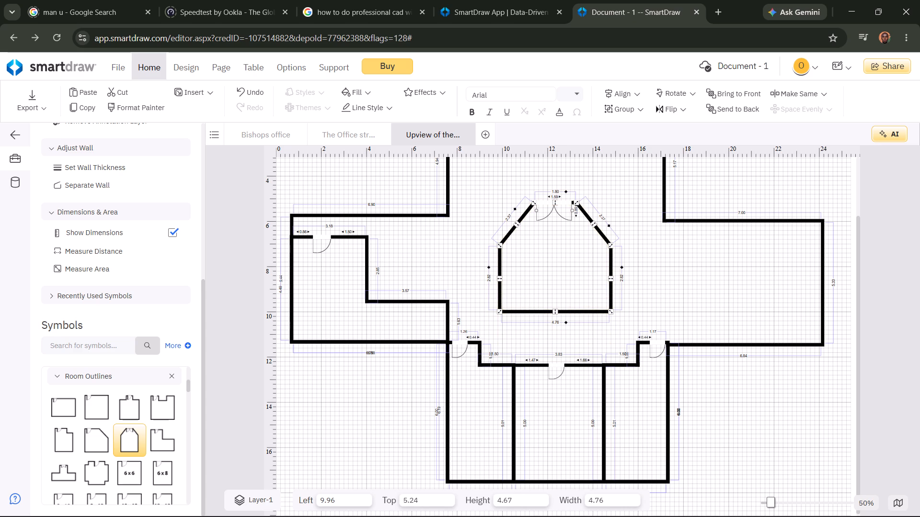
drag(500, 278, 507, 278)
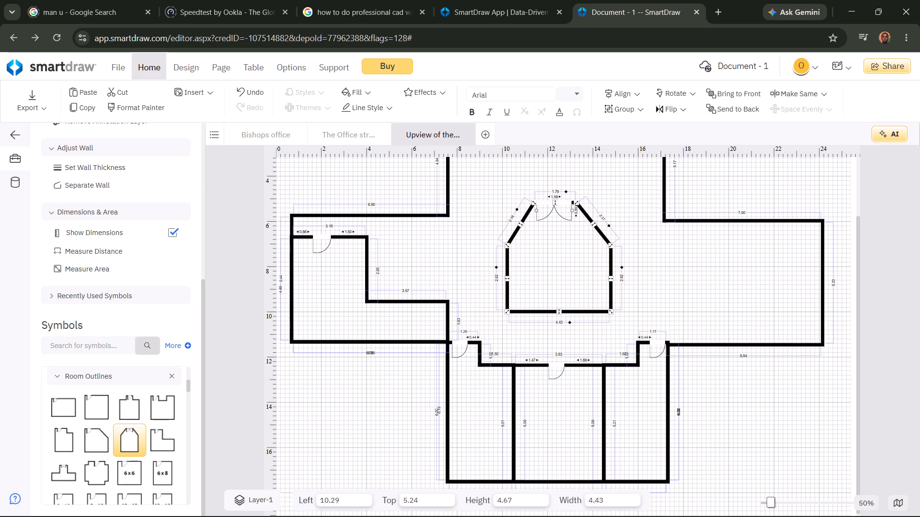
drag(609, 278, 599, 281)
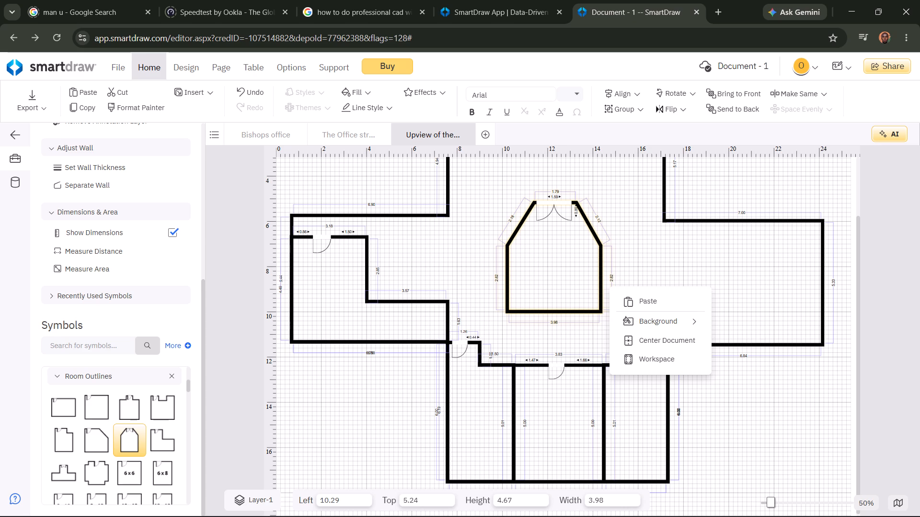
drag(599, 281, 597, 281)
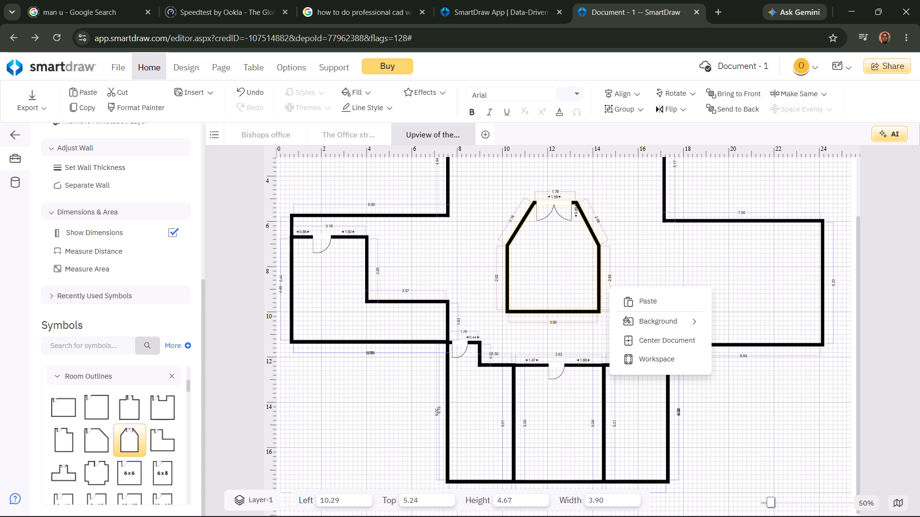
drag(597, 281, 601, 282)
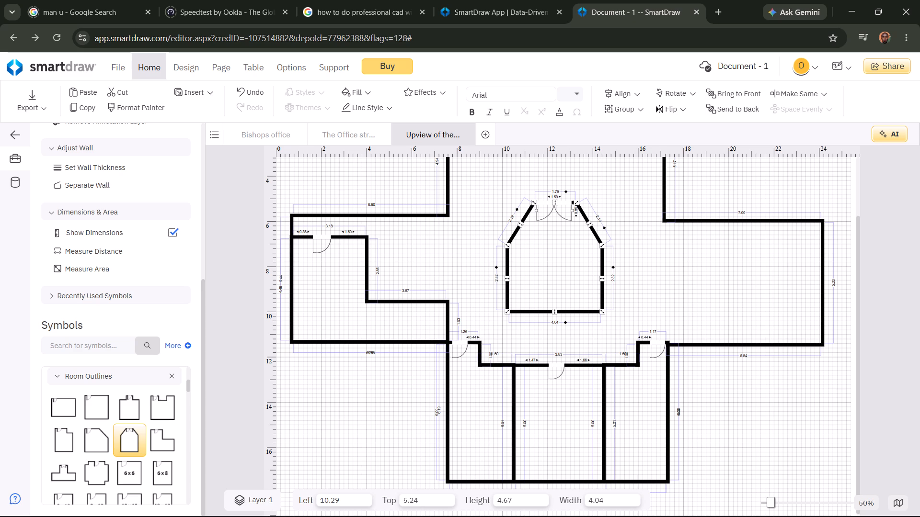
Rotate the hexagonal room a quarter turn counterclockwise so its double door faces the L-shaped room.
click(507, 271)
click(551, 313)
click(551, 313)
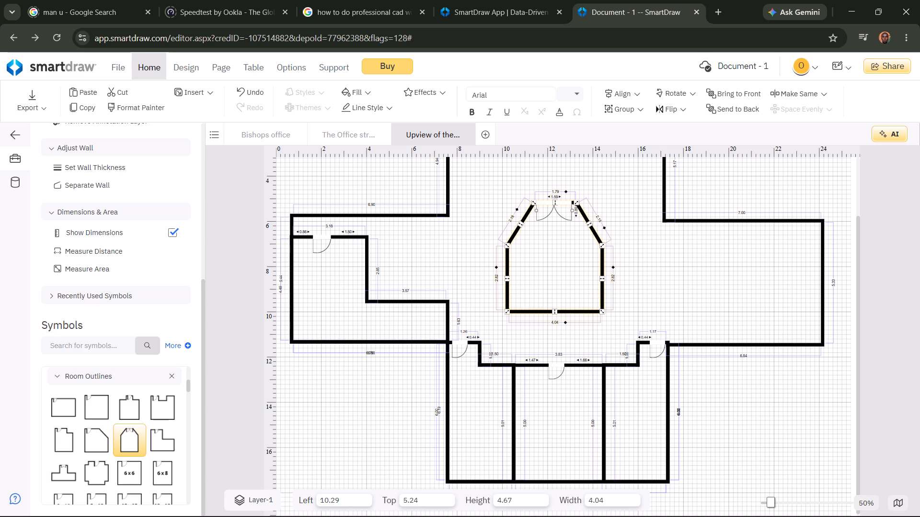
click(682, 87)
click(684, 130)
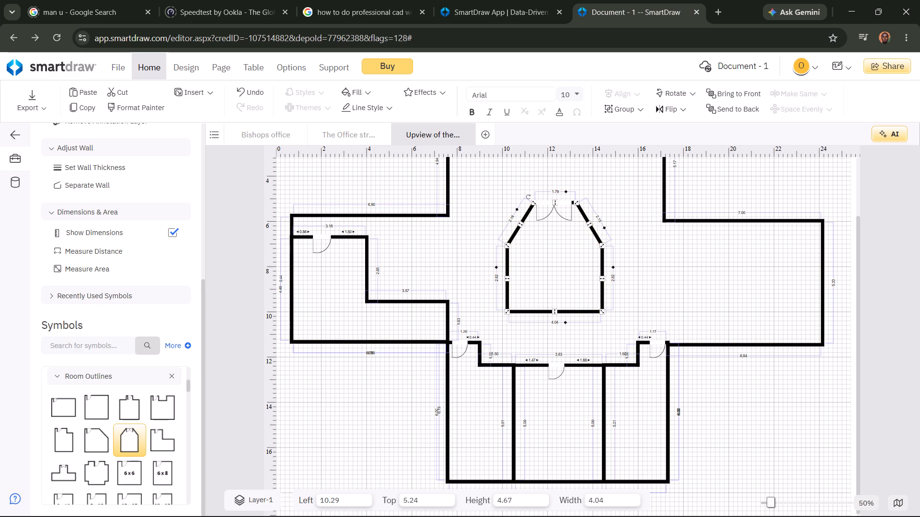
drag(529, 199, 497, 305)
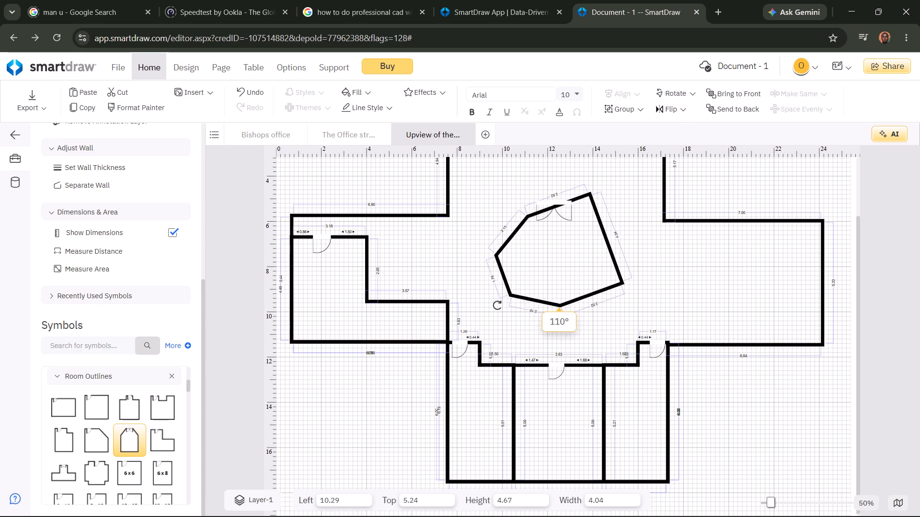
drag(497, 305, 483, 292)
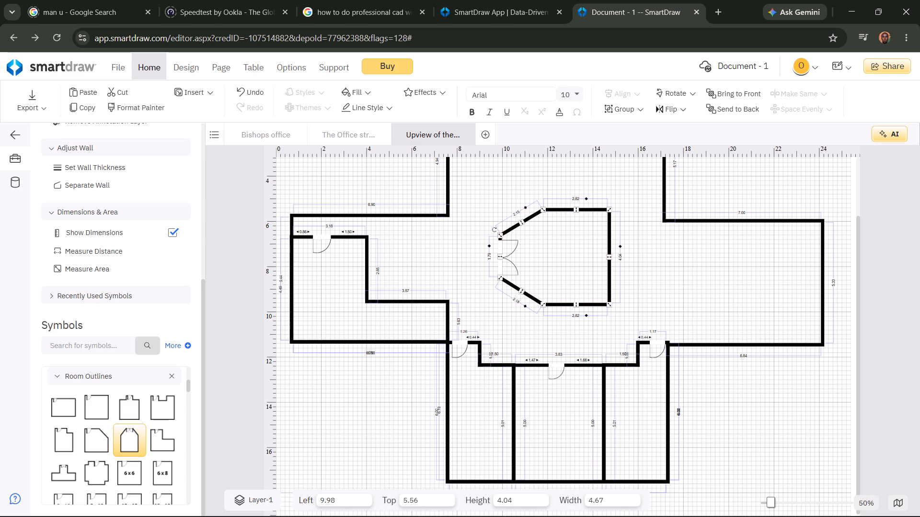
Move the hexagonal room into the top outer corner of the building's right arm, at about 19.40 from the left and 6.05 from the top.
drag(608, 235, 820, 252)
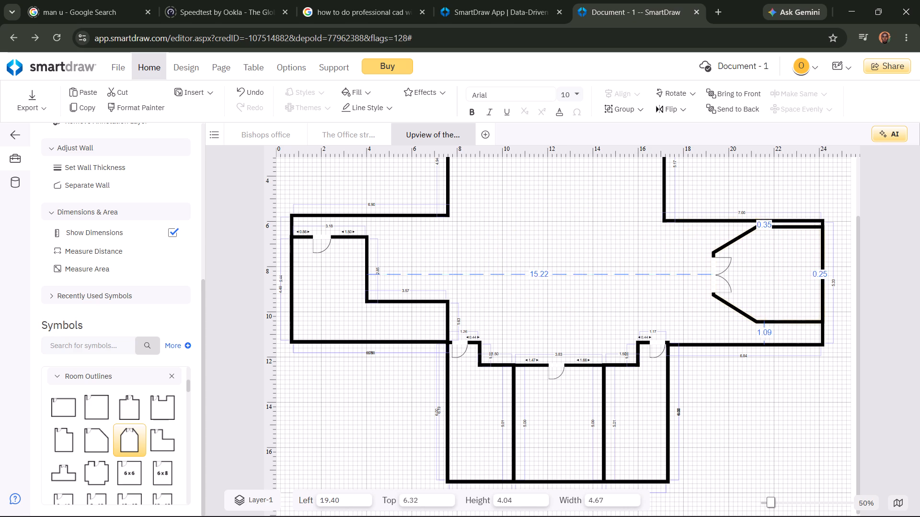
drag(820, 252, 820, 243)
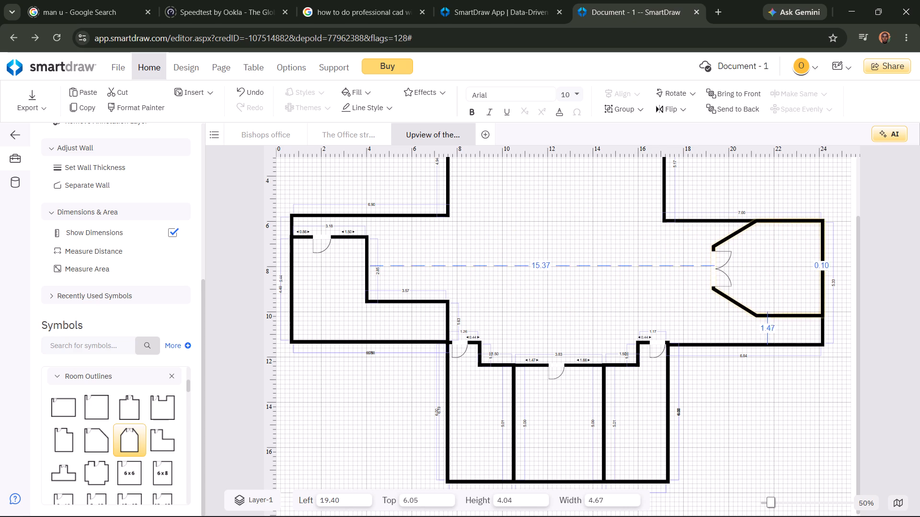
drag(820, 243, 819, 242)
Reduce the hexagonal room's height to about 3.79 by raising its bottom wall.
drag(790, 316, 787, 311)
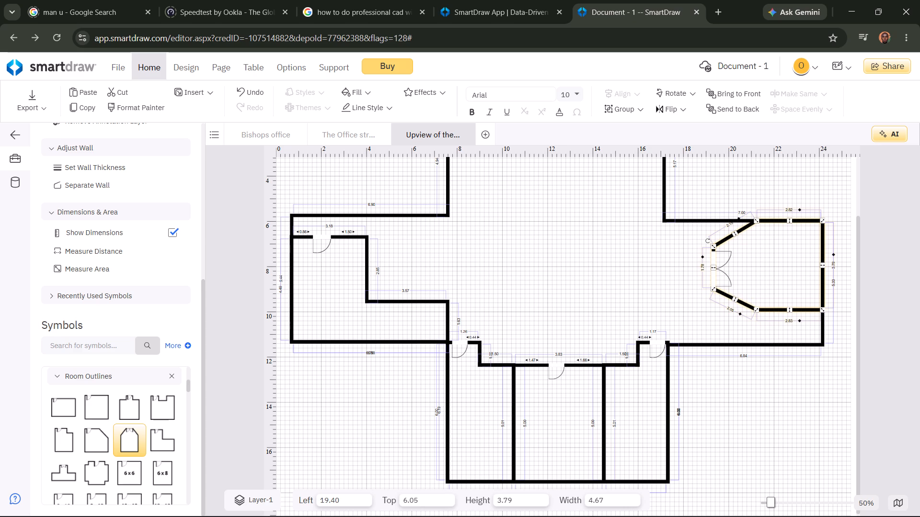
Reduce the hexagonal room's height to about 2.91 by pulling its top and bottom walls inward.
drag(789, 221, 795, 236)
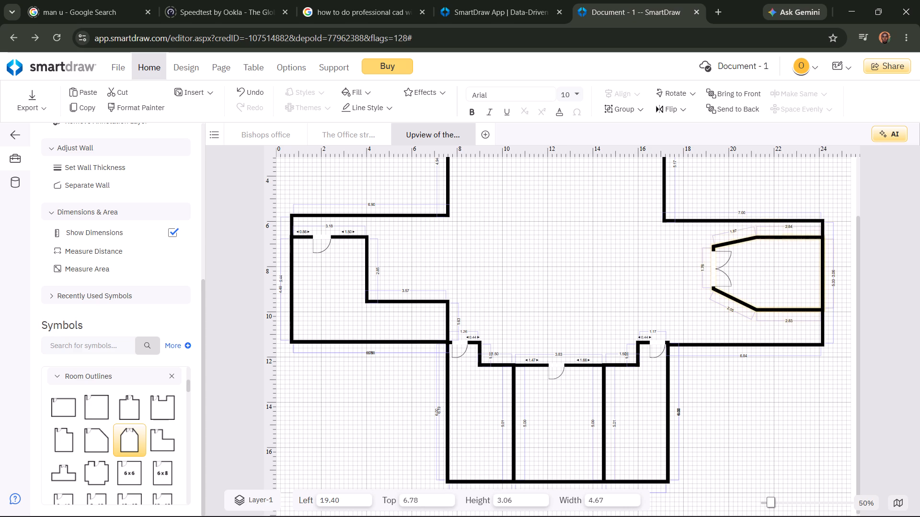
drag(795, 236, 795, 233)
drag(788, 310, 787, 304)
click(787, 304)
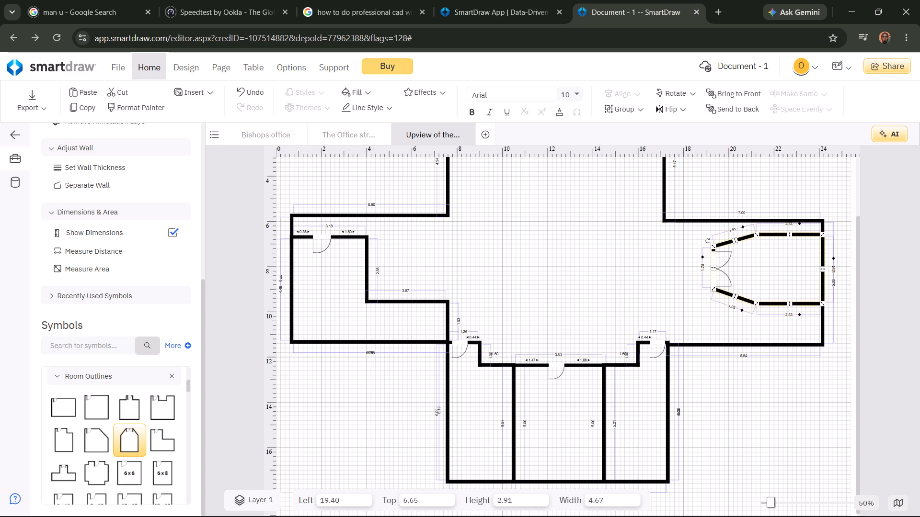
Move the hexagonal room up flush against the top wall of the building's right arm, at about 19.39 from the left.
drag(775, 235, 775, 226)
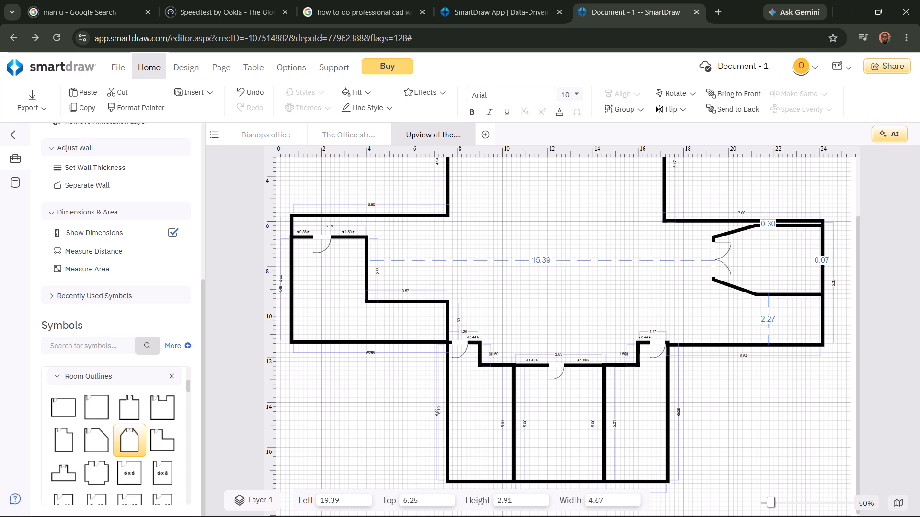
drag(775, 226, 775, 222)
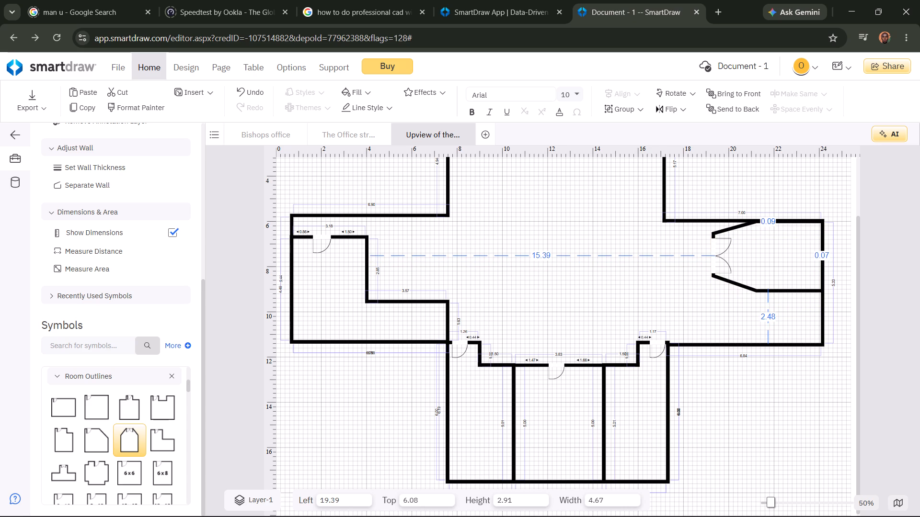
drag(775, 222, 775, 220)
click(684, 321)
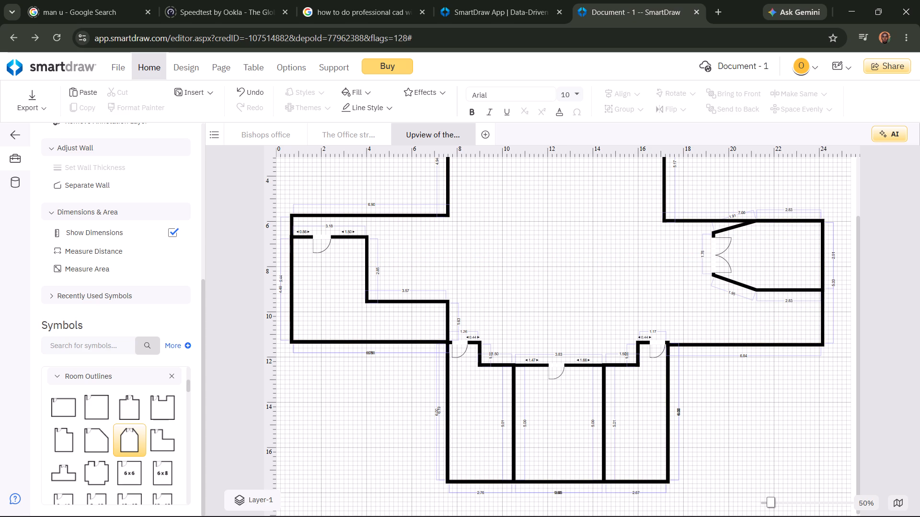
click(637, 272)
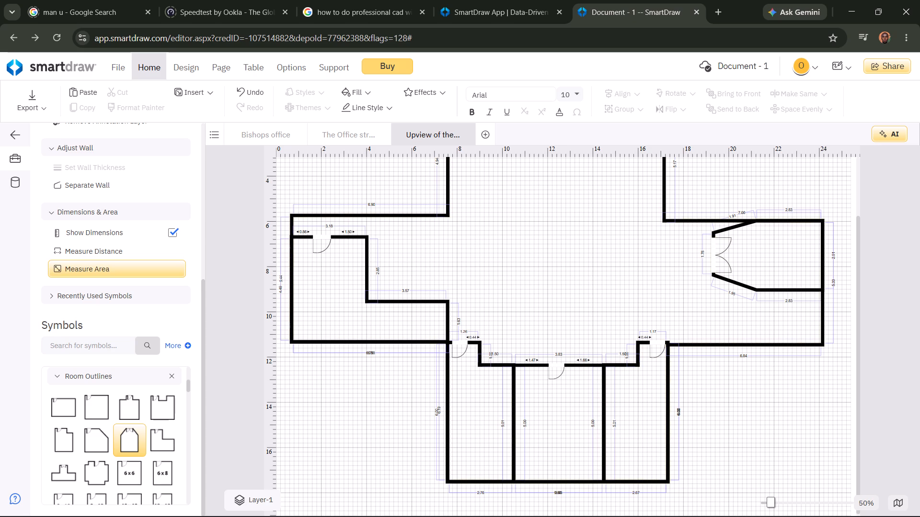
Browse the Room Outlines symbols for another room shape.
drag(188, 385, 188, 401)
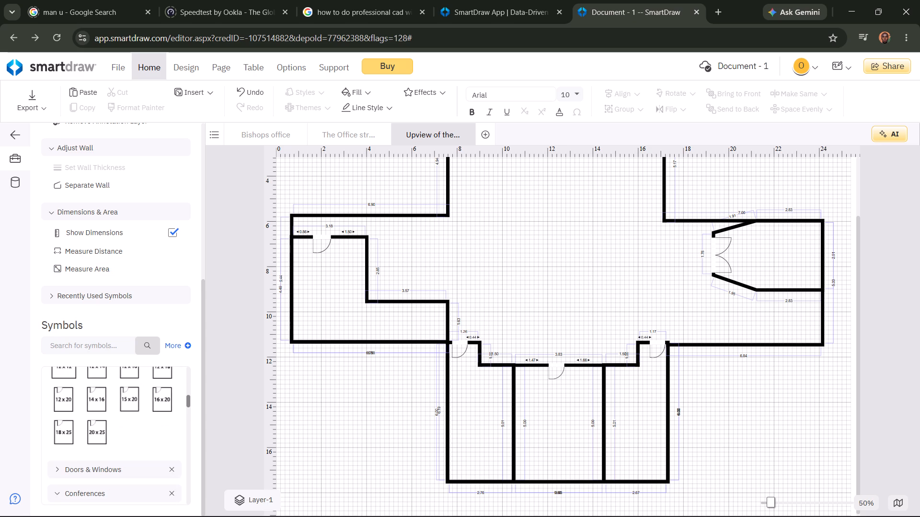
drag(188, 401, 188, 397)
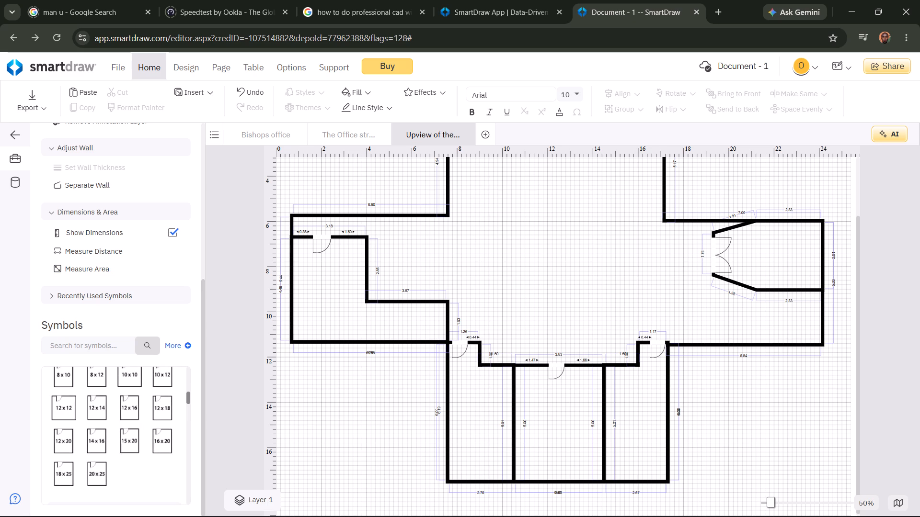
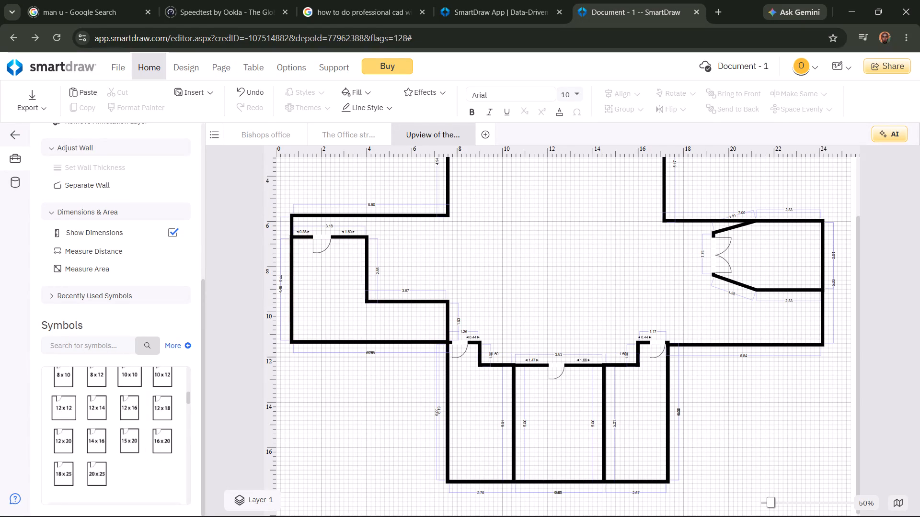
Place a 14 x 16 room symbol in the central area of the building, at about 11.03 left and 5.03 top.
click(187, 393)
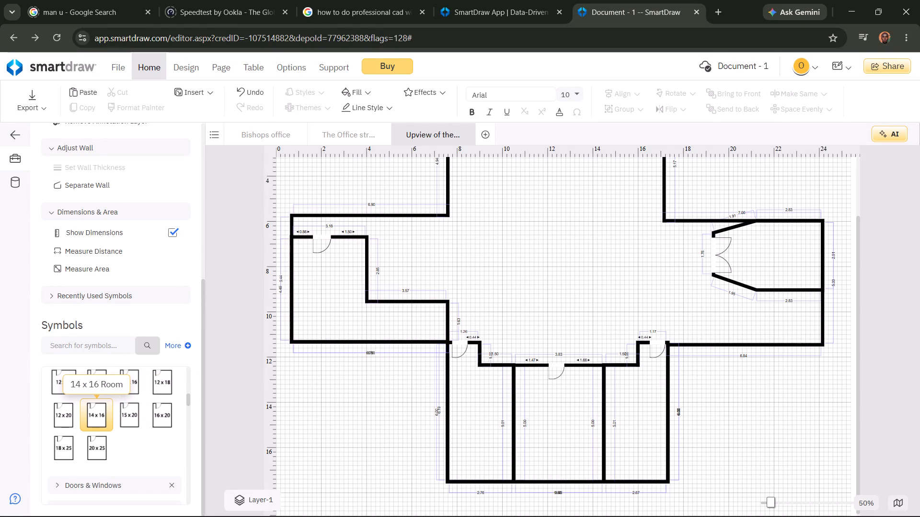
click(91, 416)
drag(91, 416, 557, 255)
drag(101, 418, 447, 319)
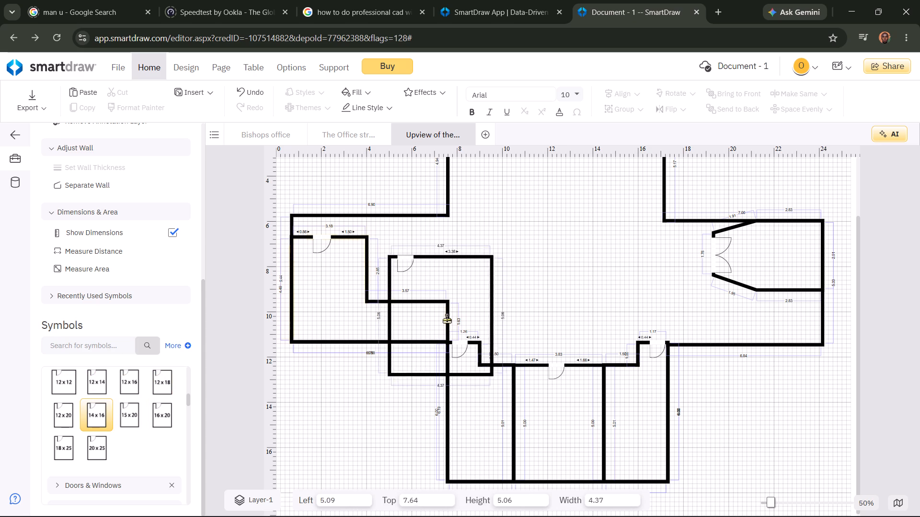
drag(447, 319, 558, 265)
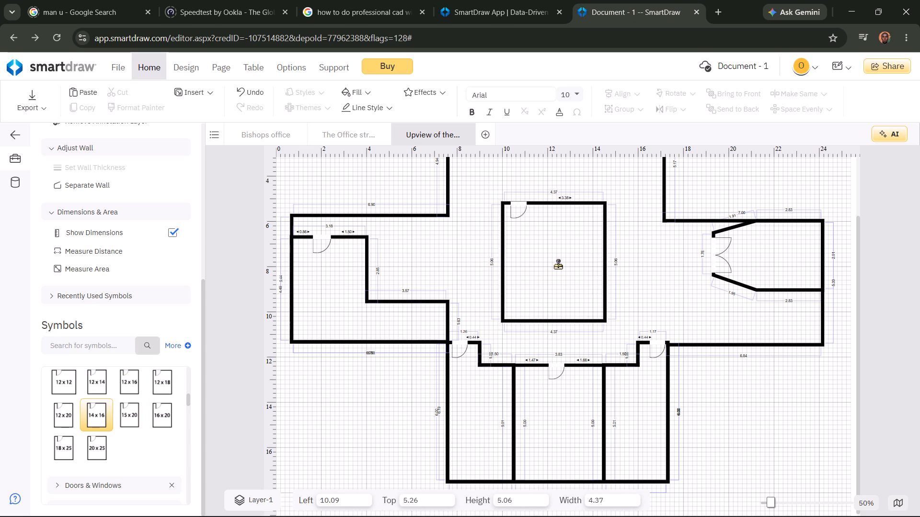
drag(558, 265, 557, 264)
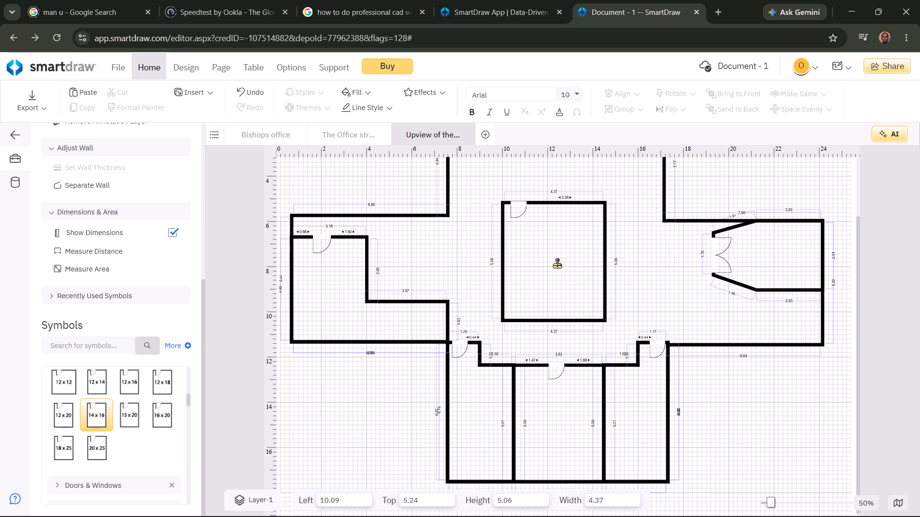
drag(557, 264, 589, 258)
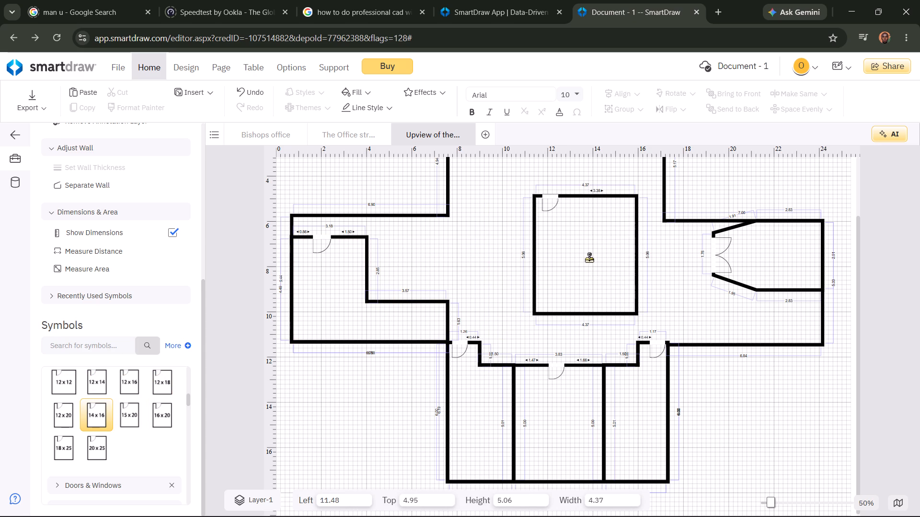
drag(589, 258, 589, 262)
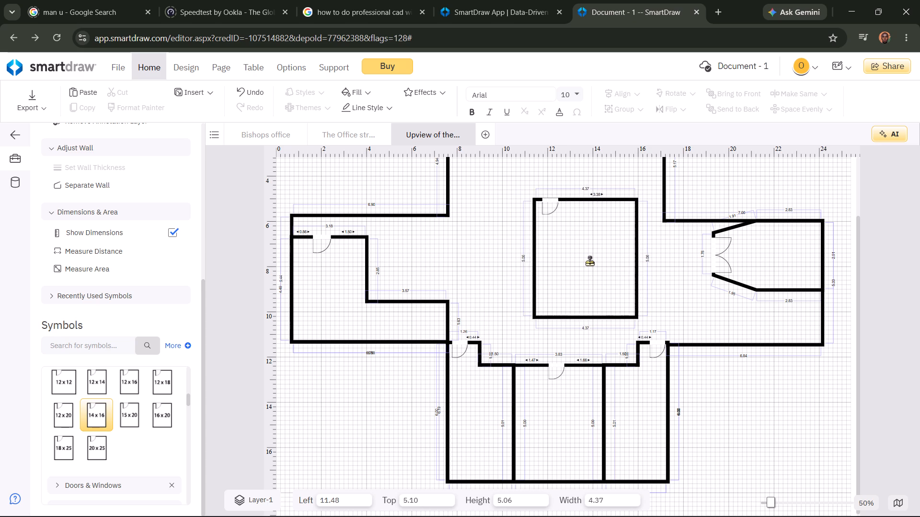
drag(589, 262, 579, 260)
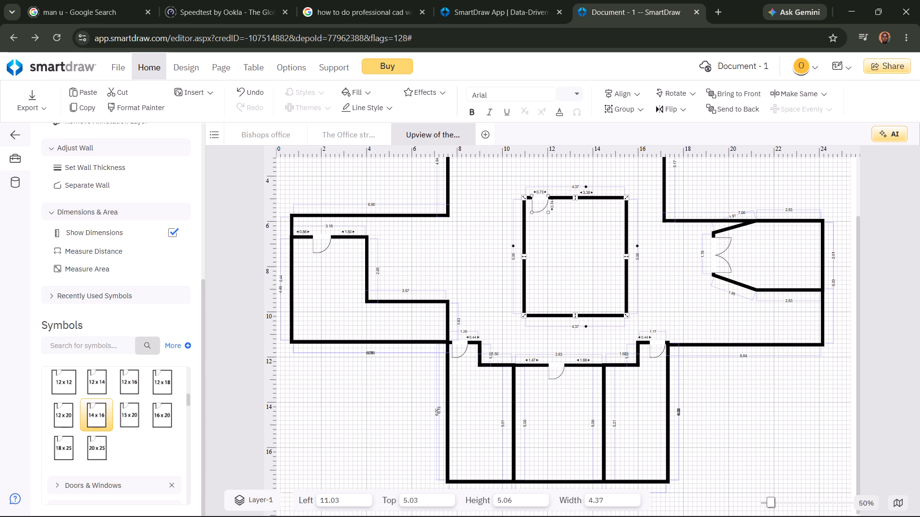
Rotate the 14 x 16 room a quarter turn so its door is on the left wall and its long side runs horizontally.
click(679, 98)
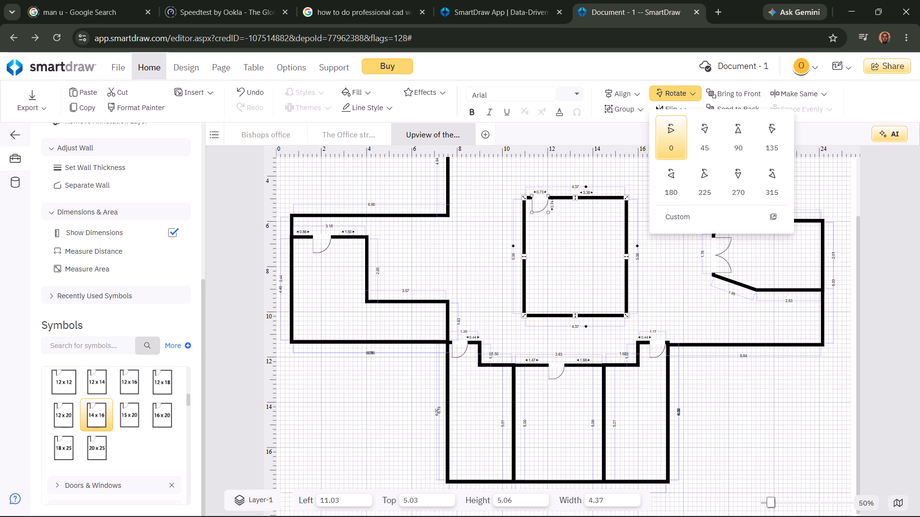
click(656, 132)
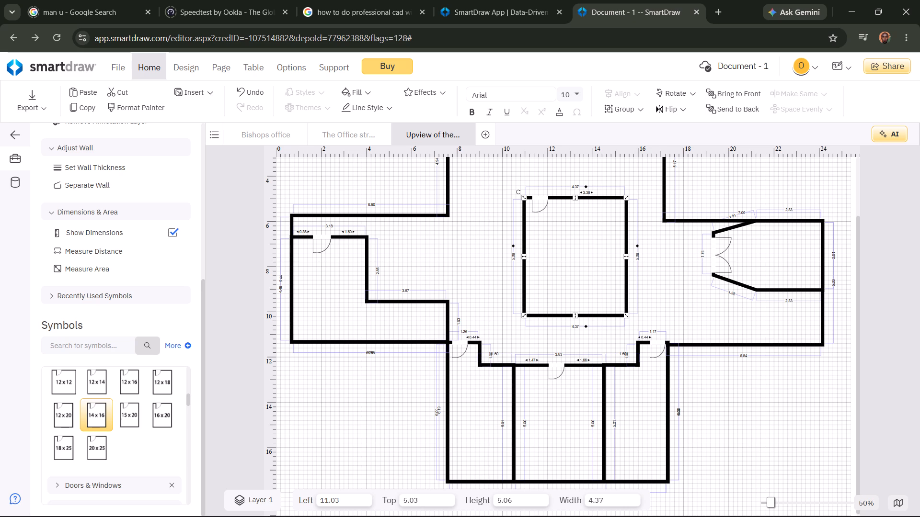
drag(519, 191, 504, 302)
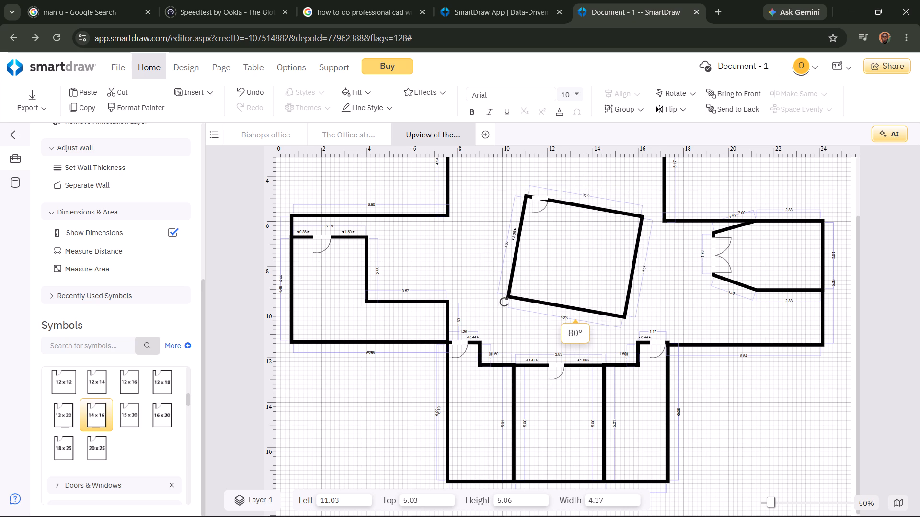
drag(504, 302, 509, 312)
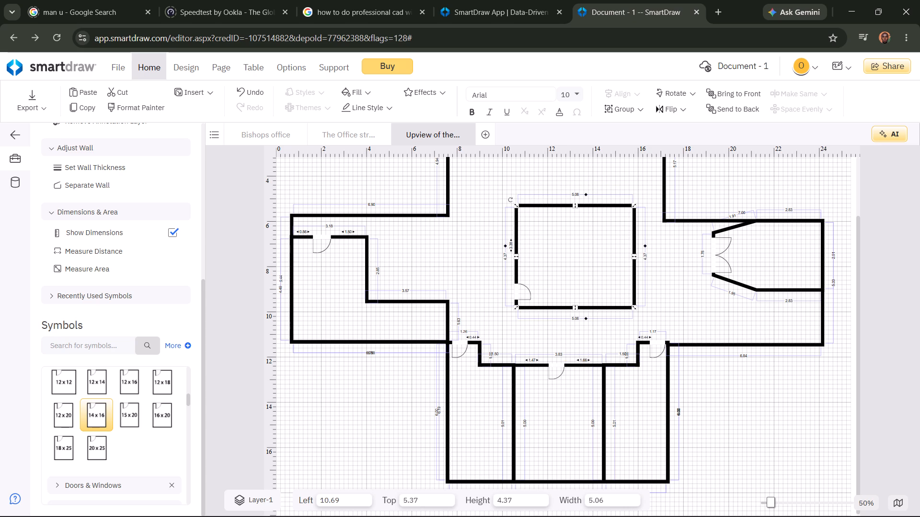
Move the rotated 14 x 16 room in line with the right arm's top wall, at about 13.21 left and 6.05 top.
drag(545, 206, 573, 212)
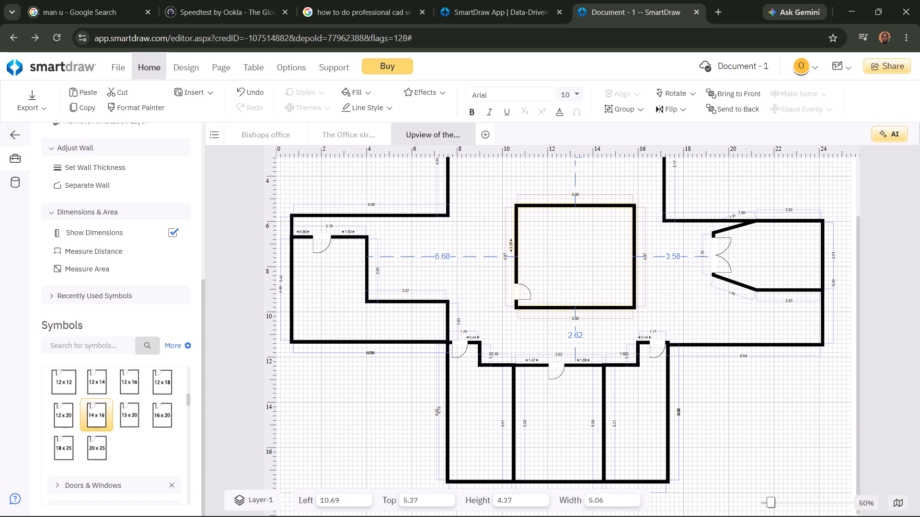
drag(573, 212, 602, 218)
Reduce the 14 x 16 room's height to about 2.99 by raising its bottom wall.
drag(632, 321, 633, 288)
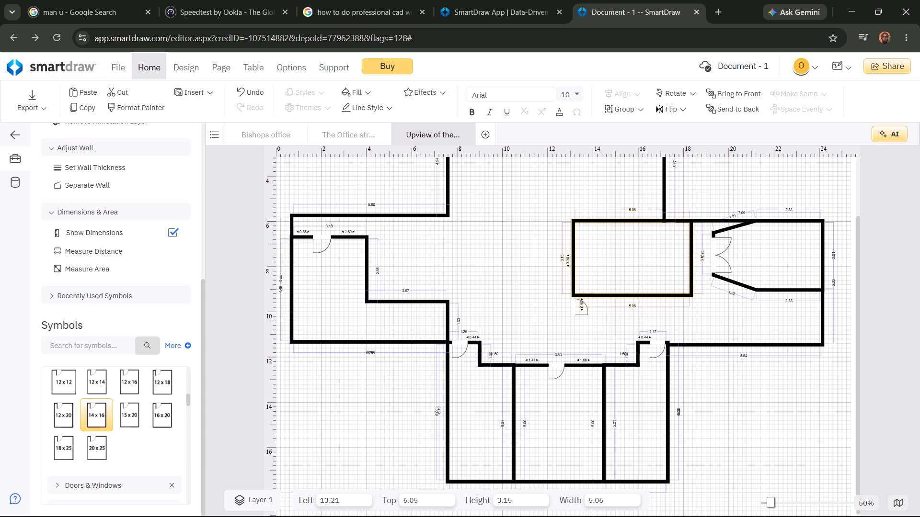
drag(633, 288, 633, 289)
click(634, 295)
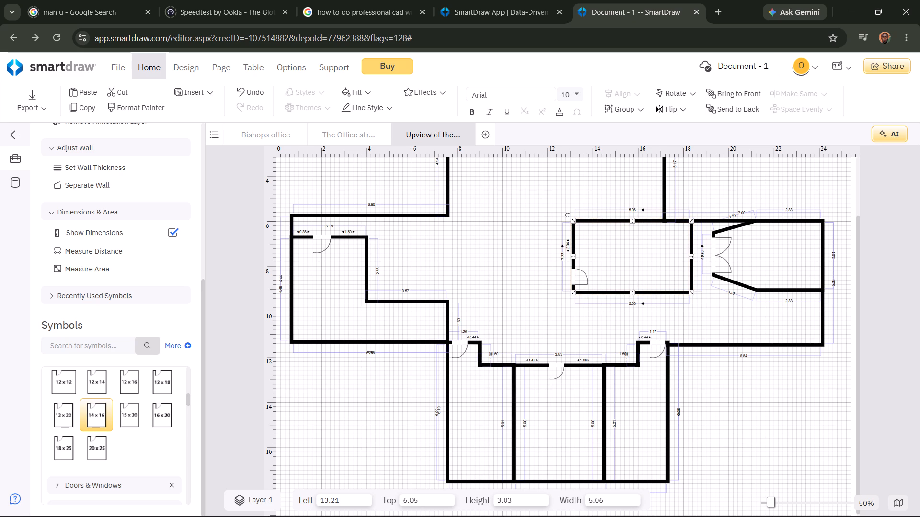
click(633, 292)
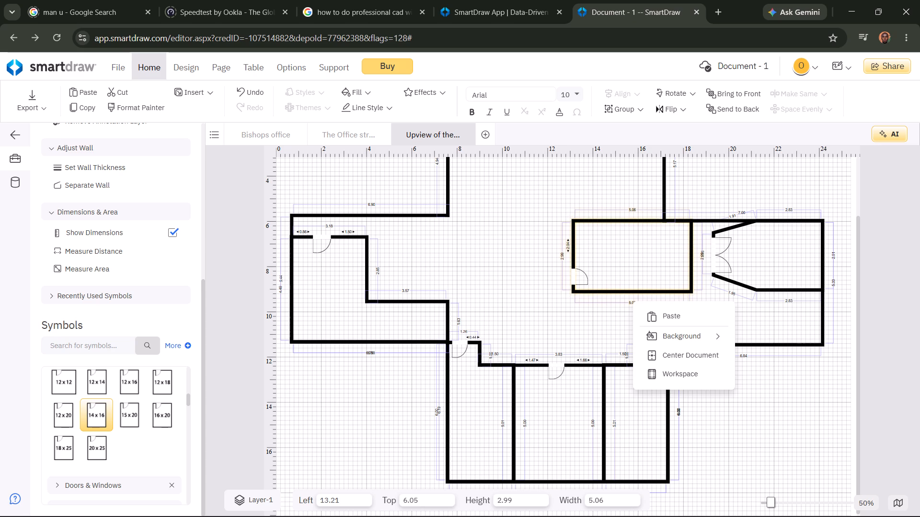
click(617, 304)
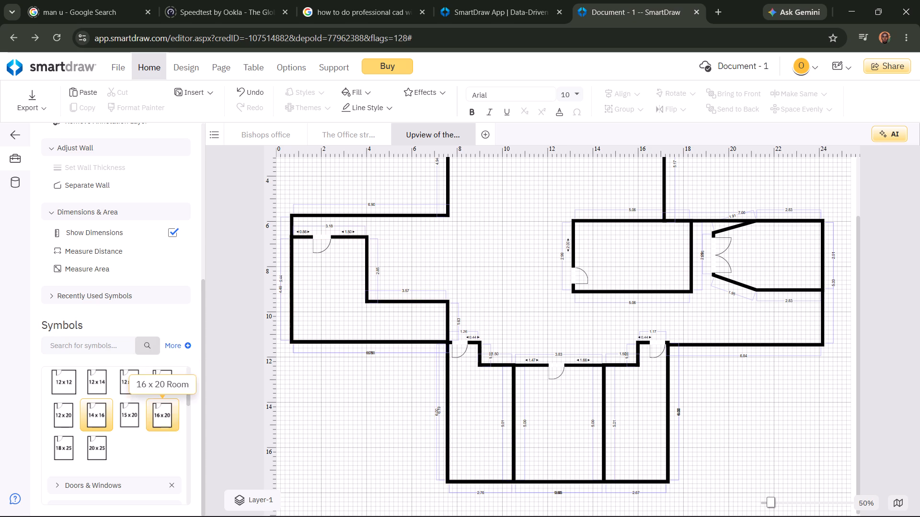
Place a 12 x 12 room directly above the rotated room in the building's upper arm, at about 13.21 left and 2.05 top.
click(188, 400)
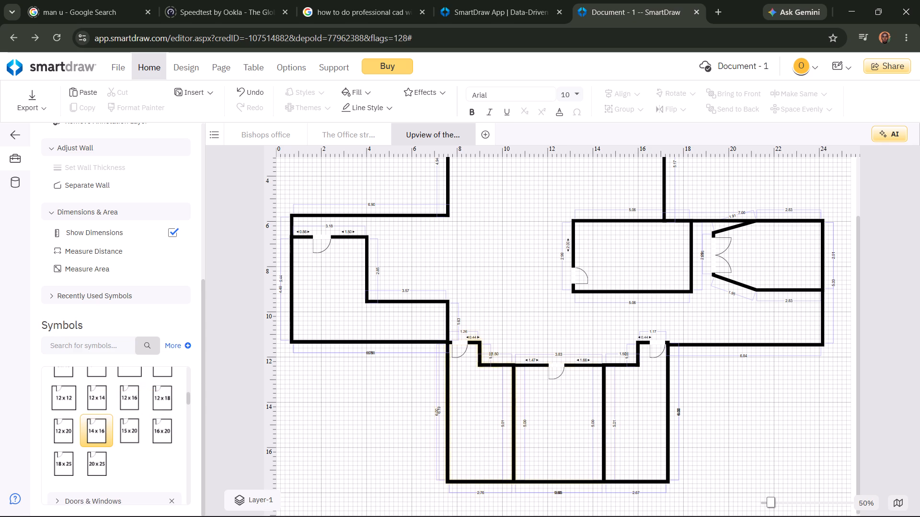
drag(860, 332, 850, 294)
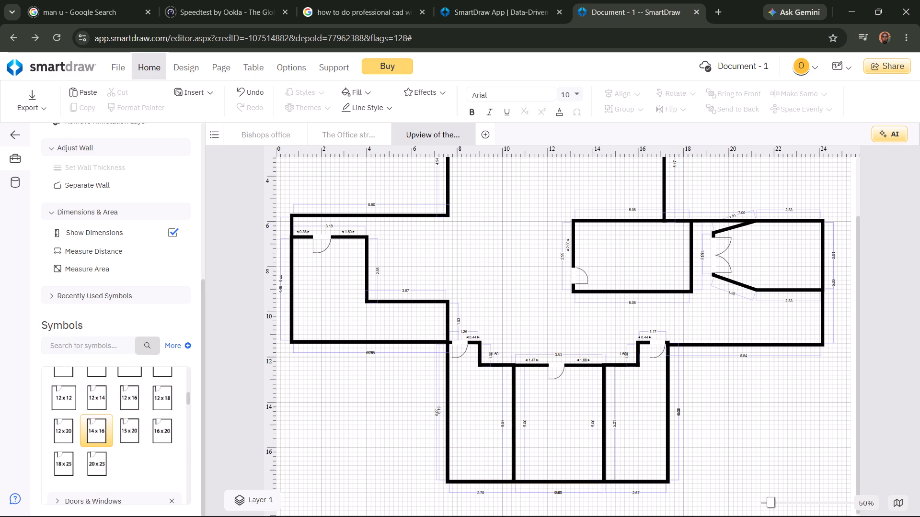
drag(859, 349, 846, 268)
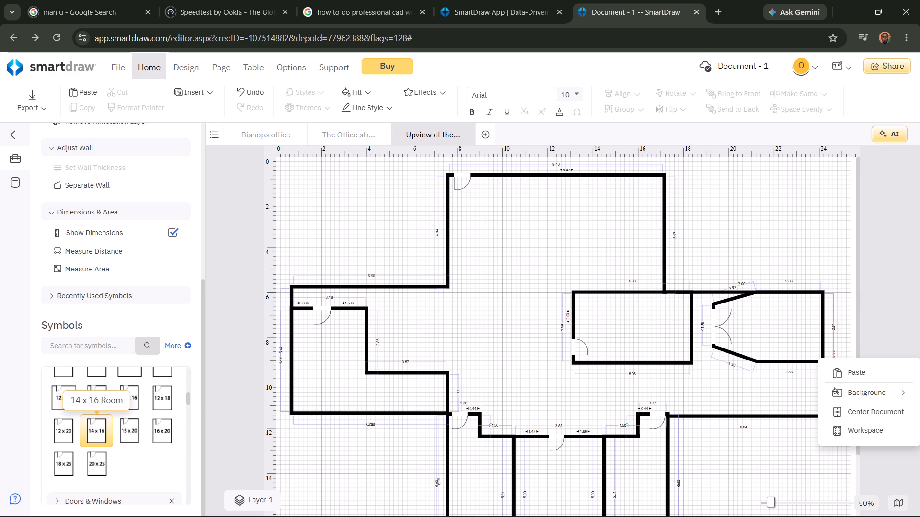
click(66, 406)
drag(66, 406, 563, 280)
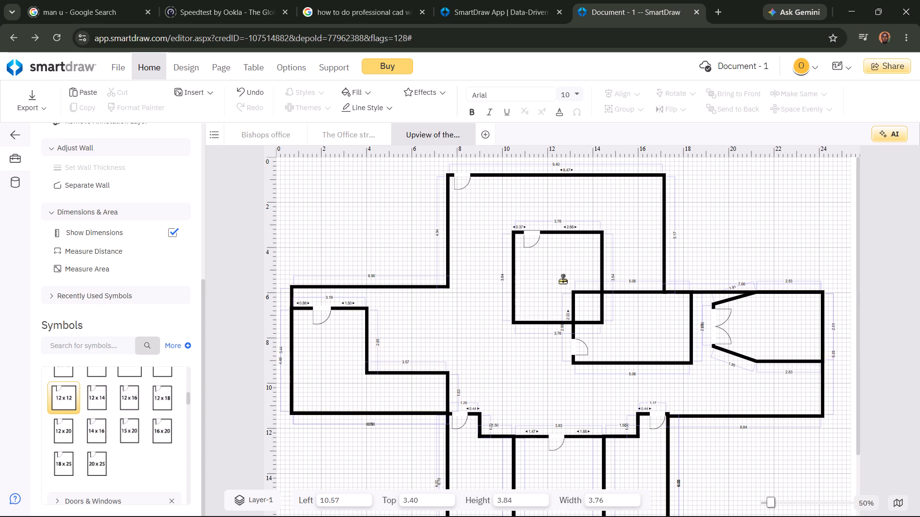
drag(563, 280, 617, 243)
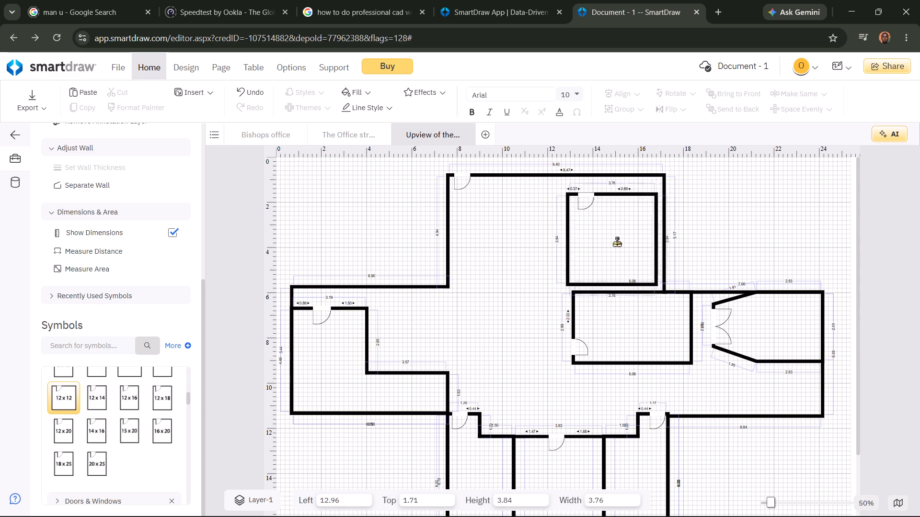
drag(617, 243, 621, 245)
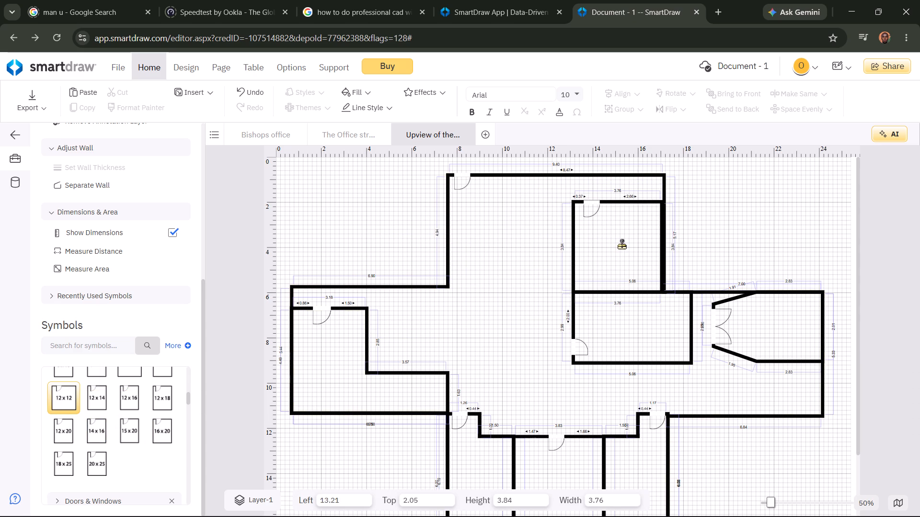
drag(621, 245, 618, 244)
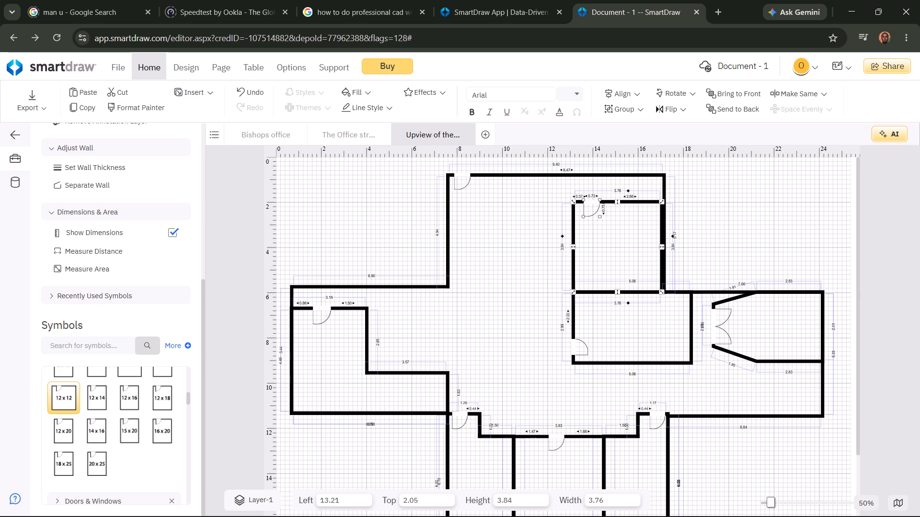
Reduce the 12 x 12 room's height to about 2.76 by lowering its top wall.
drag(617, 203, 622, 219)
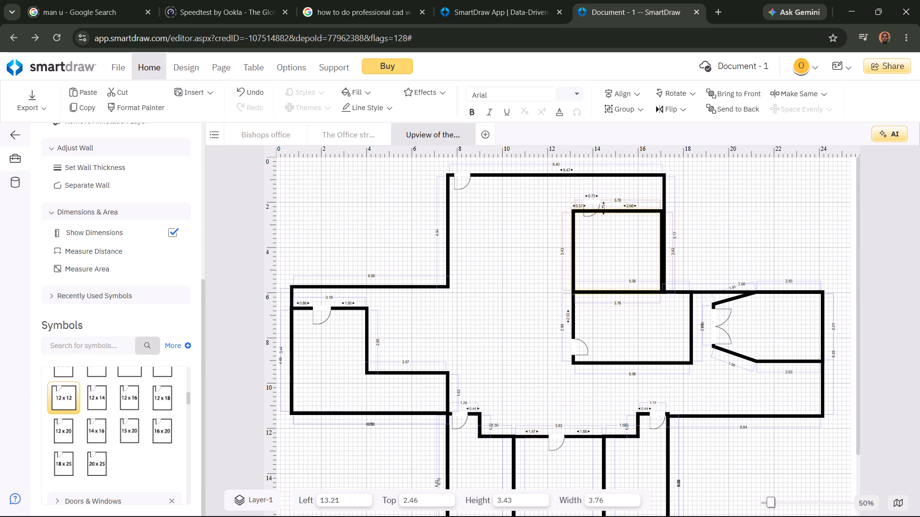
drag(622, 219, 622, 228)
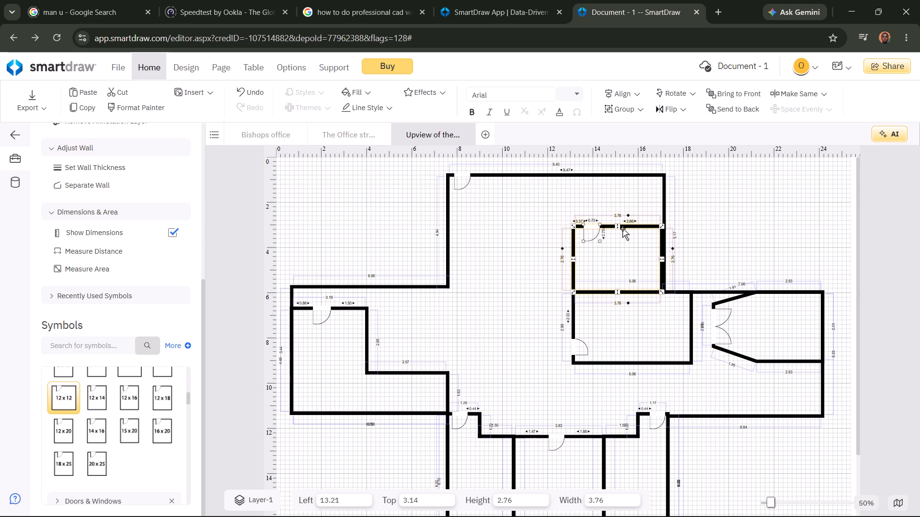
click(691, 216)
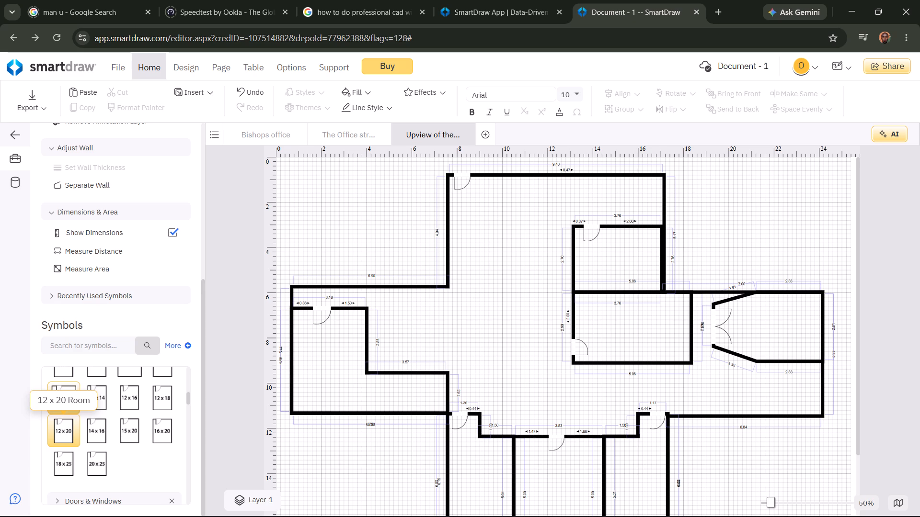
Place a 12 x 16 room against the left side of the 12 x 12 room, top walls aligned, at about 9.30 left and 3.14 top.
click(129, 400)
drag(129, 400, 546, 284)
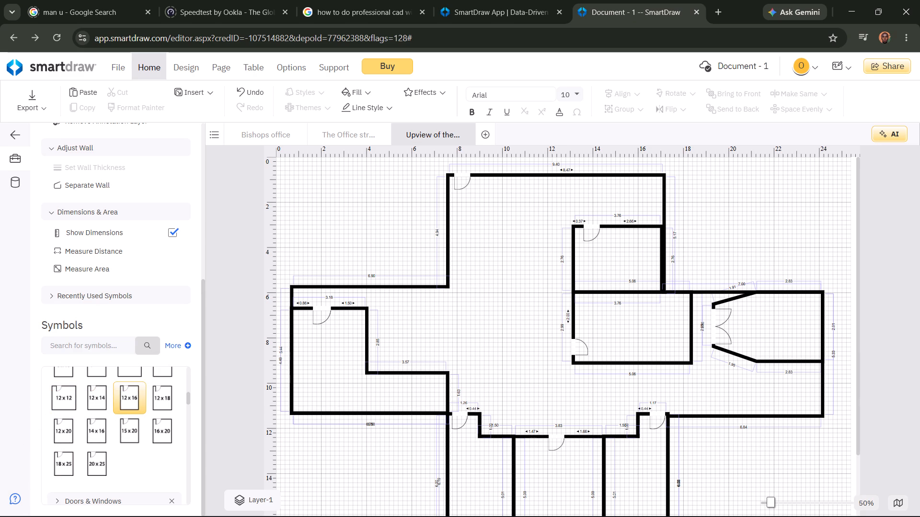
drag(126, 399, 370, 307)
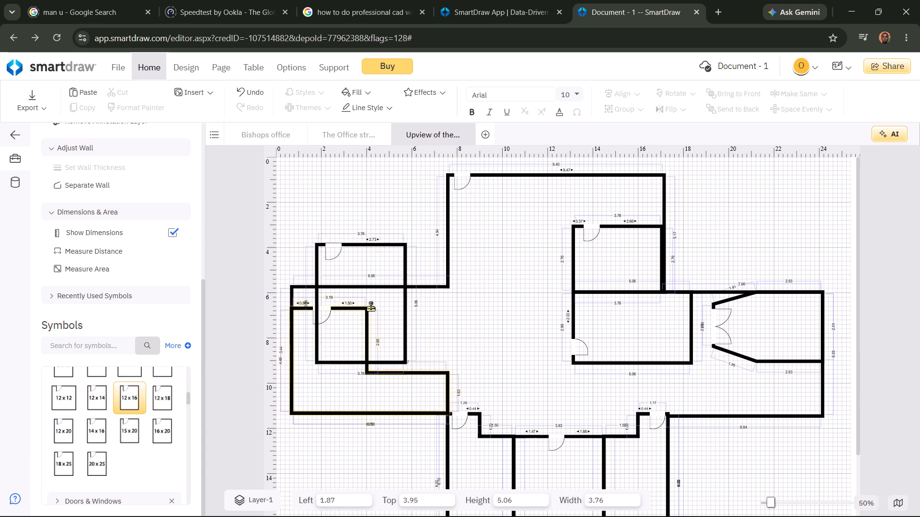
drag(370, 307, 533, 287)
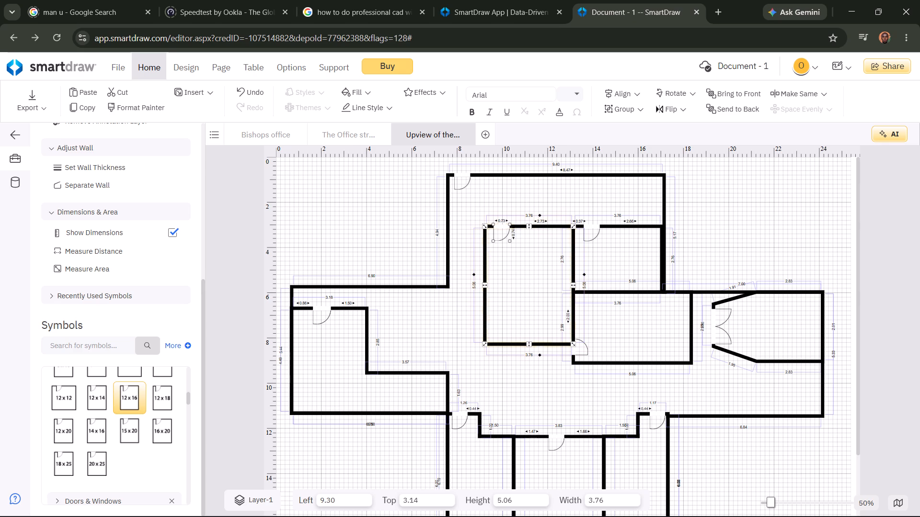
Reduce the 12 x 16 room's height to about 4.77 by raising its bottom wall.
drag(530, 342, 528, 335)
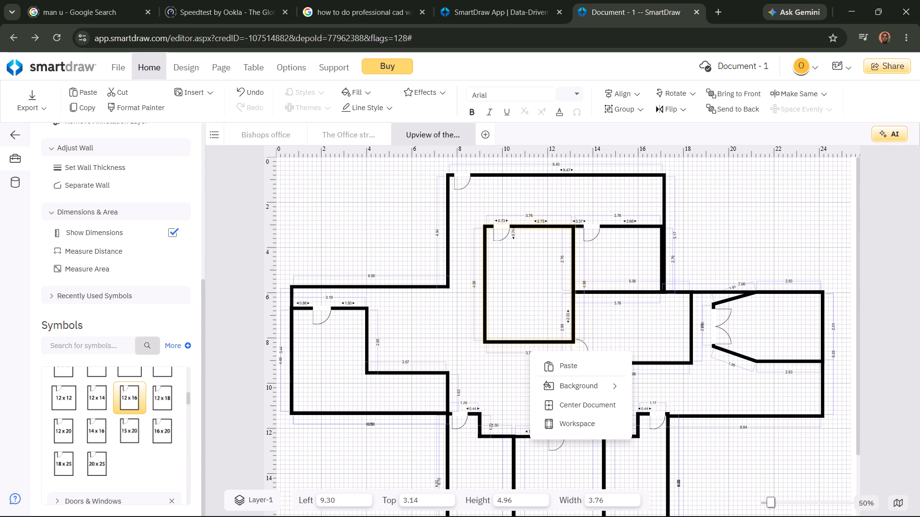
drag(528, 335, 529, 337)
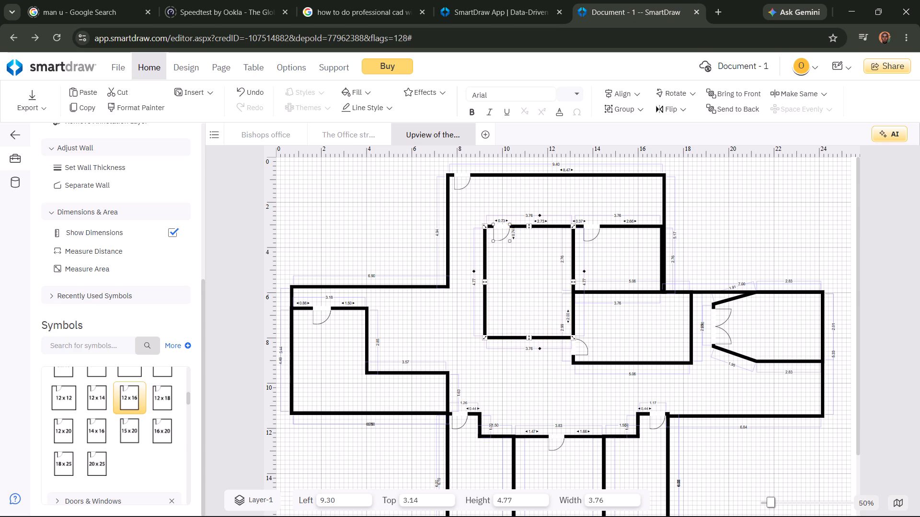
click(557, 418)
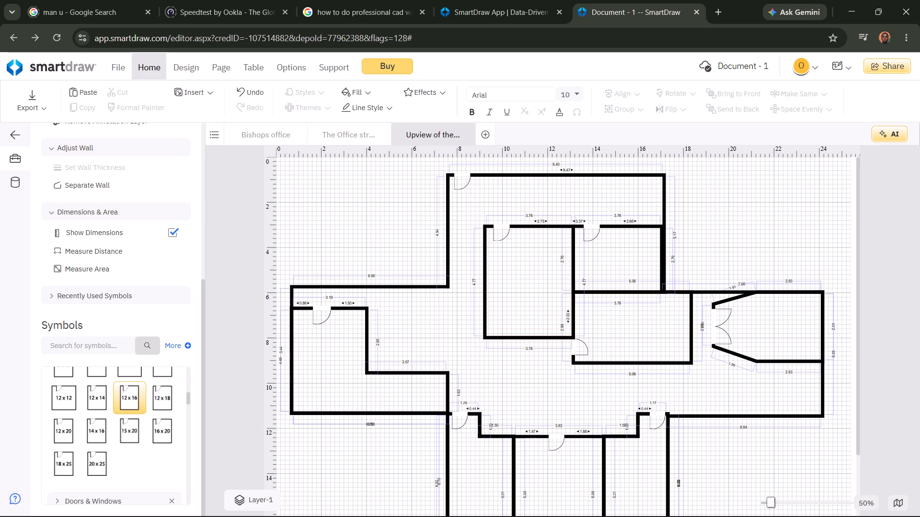
Move the rotated 14 x 16 room's door from its left wall to its bottom wall, at about 15.08 from the left.
drag(577, 348, 622, 362)
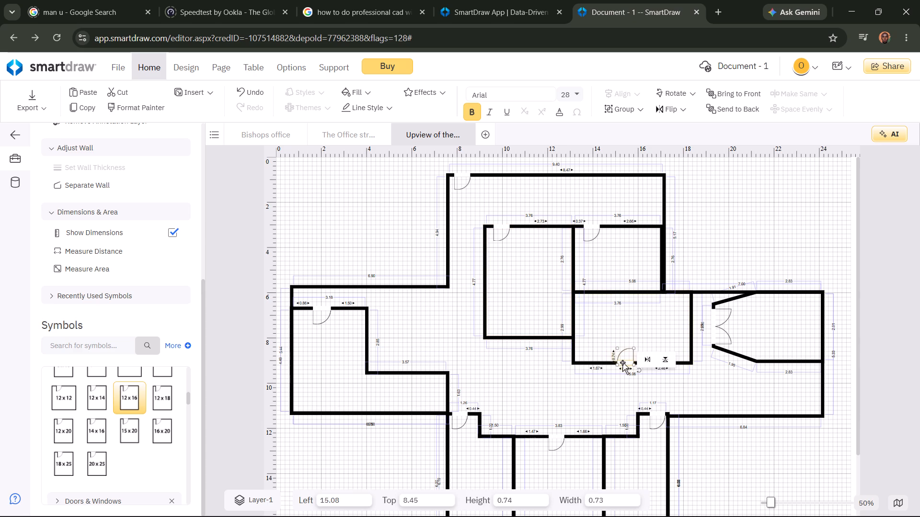
Increase the 12 x 16 room's height to about 5.89 by lowering its bottom wall level with the neighbouring room's bottom wall.
click(562, 337)
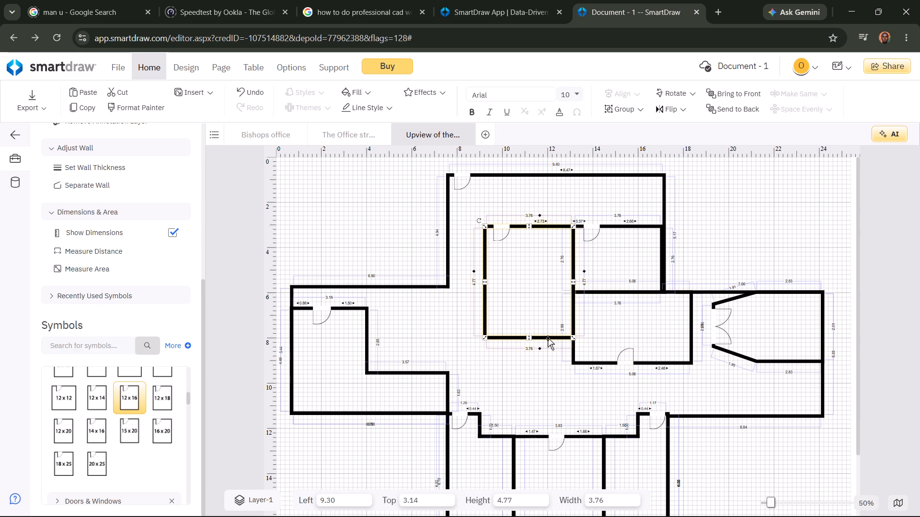
drag(529, 339, 531, 359)
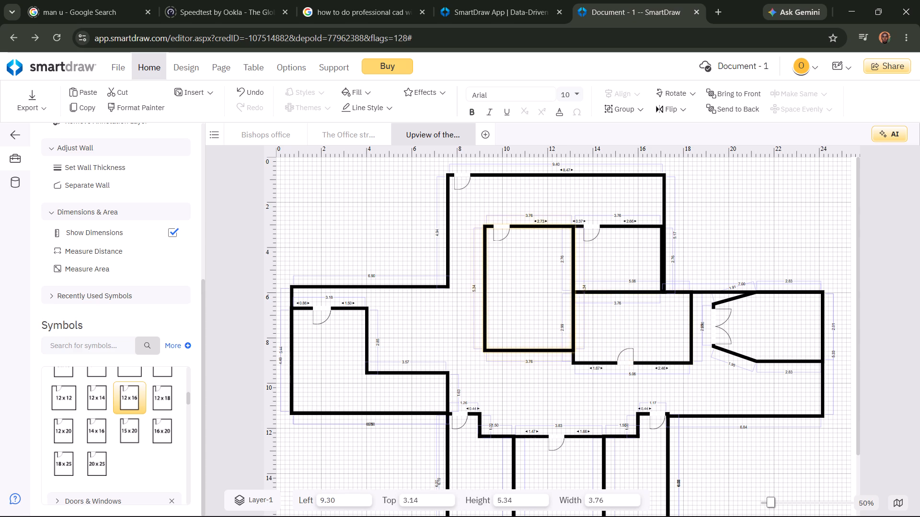
drag(531, 359, 534, 365)
click(534, 365)
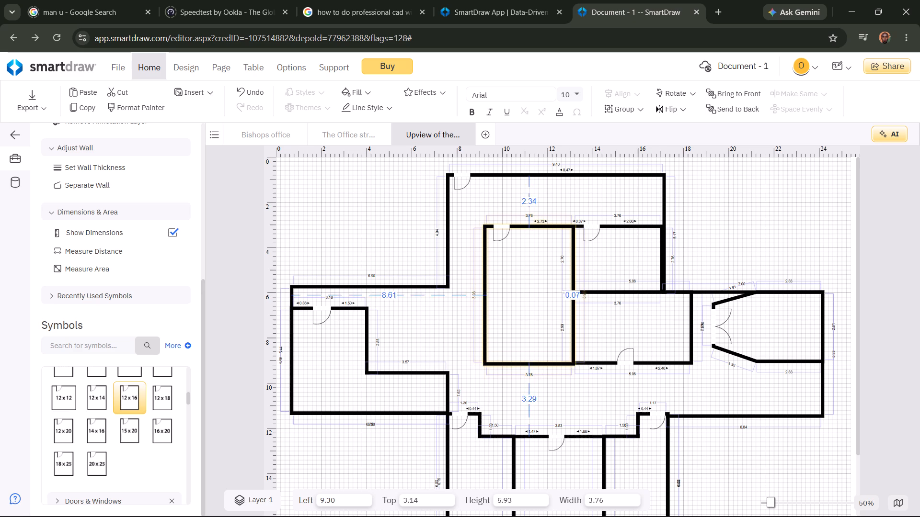
click(530, 363)
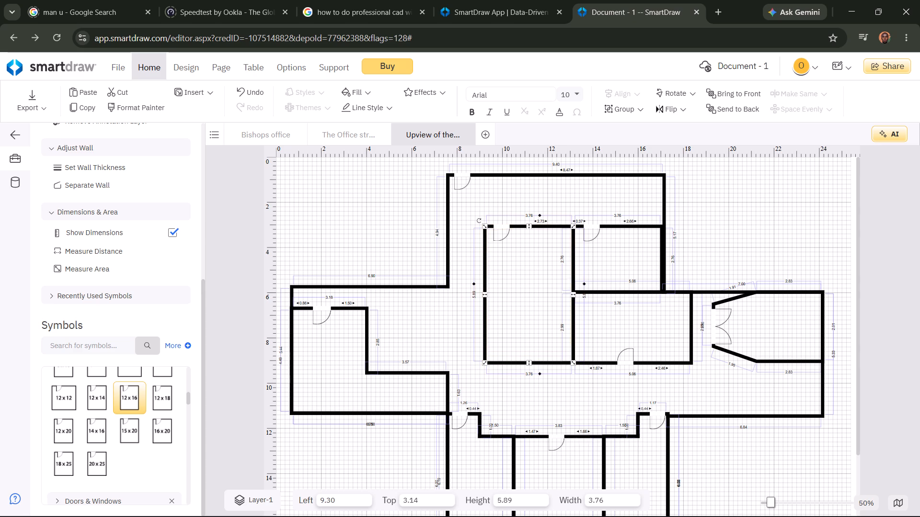
click(528, 390)
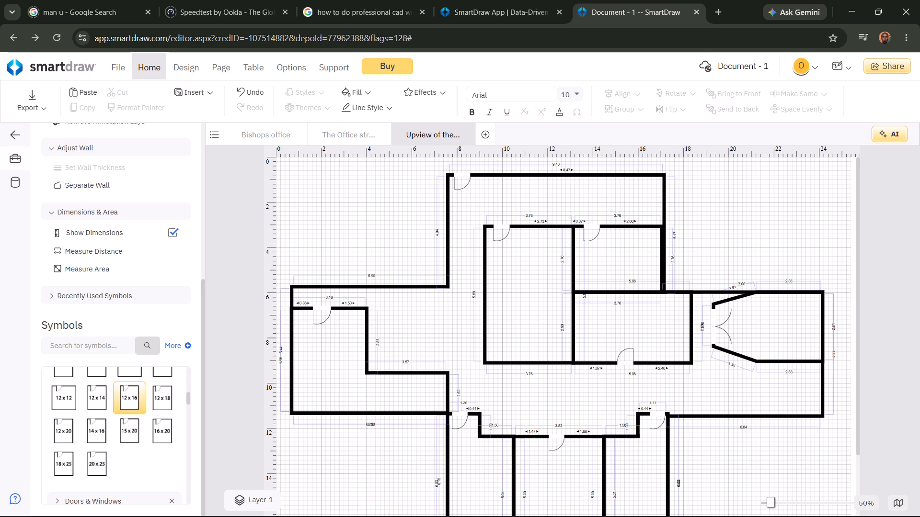
Search the symbols for "parking" and place a parking sign above the building's left arm, at about 1.49 left and 4.08 top.
click(106, 342)
text(parking)
key(Return)
key(Return)
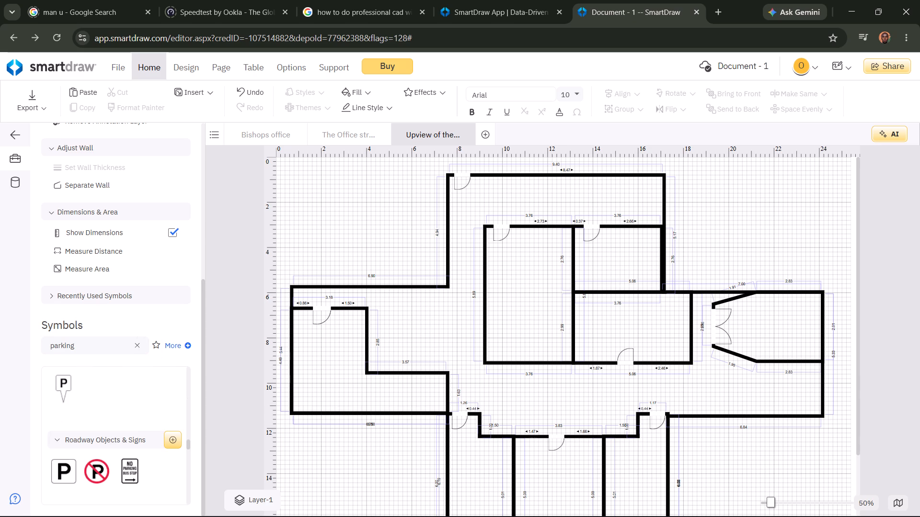
click(60, 478)
drag(60, 478, 341, 257)
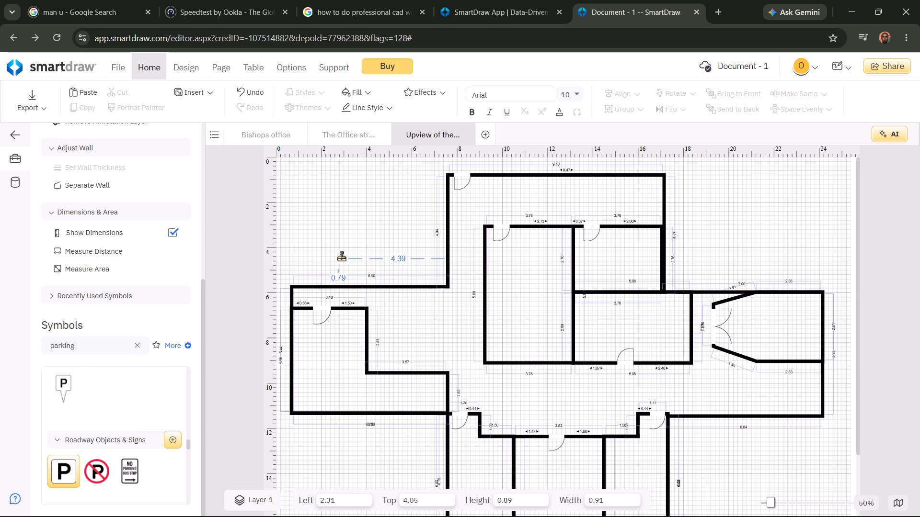
drag(341, 257, 321, 259)
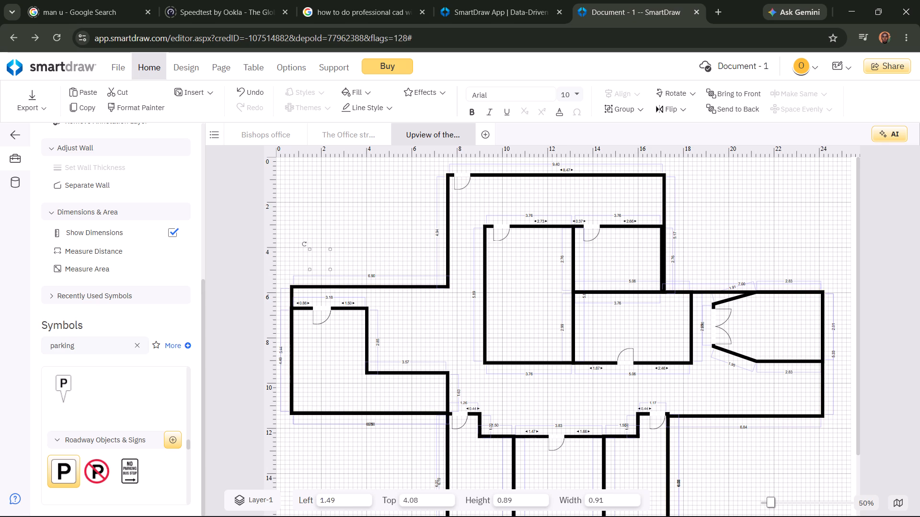
click(326, 260)
click(326, 260)
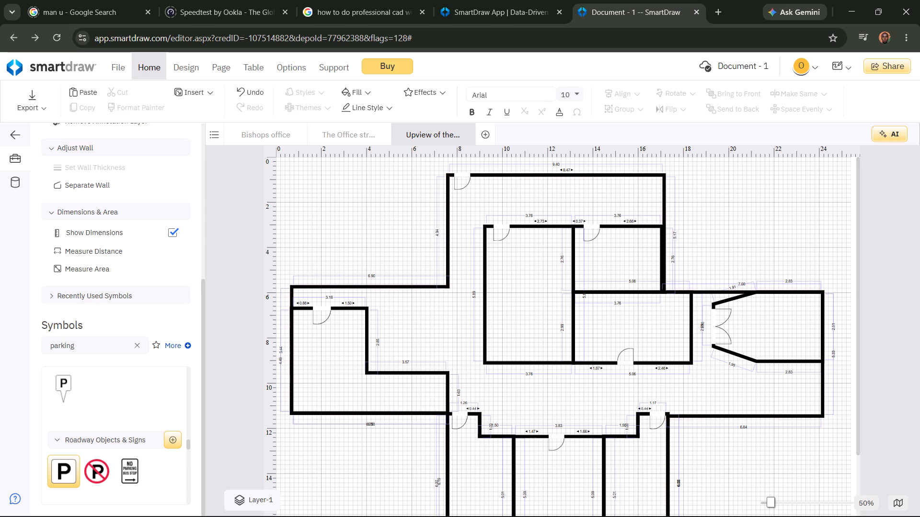
Place a second parking sign above the building's right arm, at about 18.24 left and 4.27 top.
drag(61, 485, 367, 198)
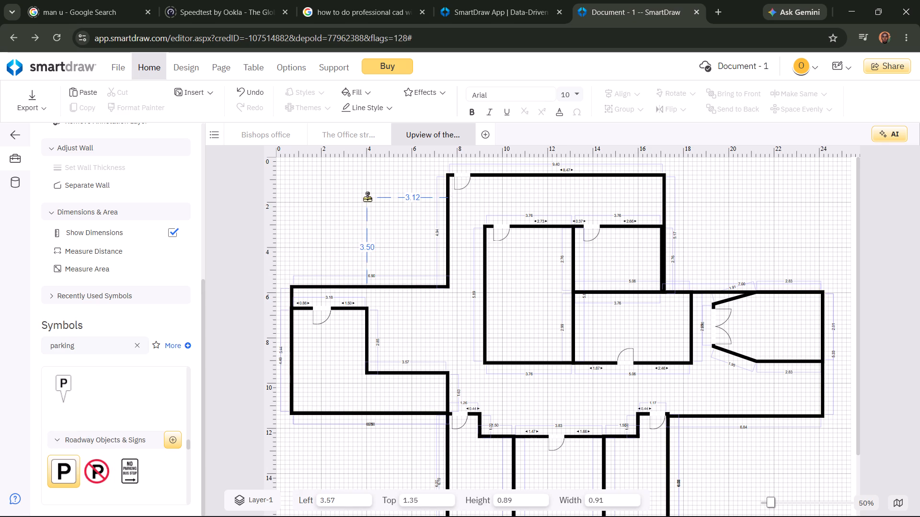
drag(367, 198, 367, 198)
right_click(366, 196)
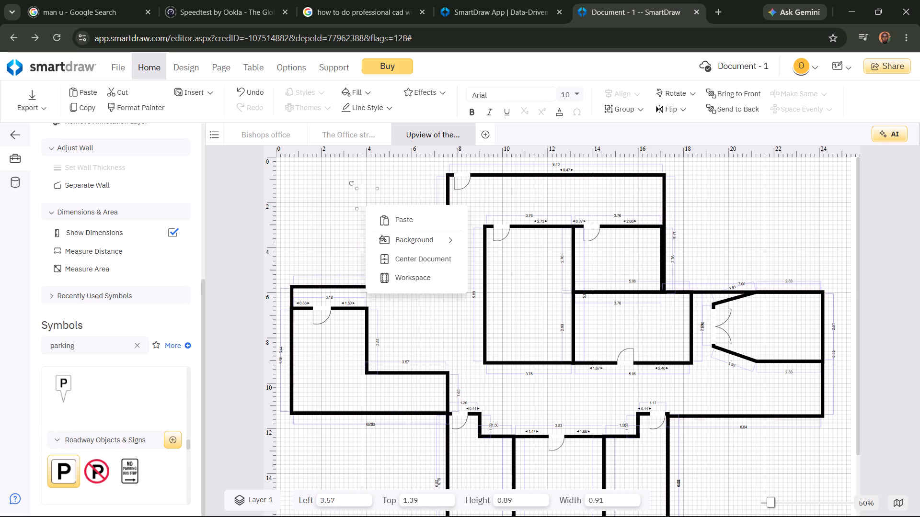
click(364, 91)
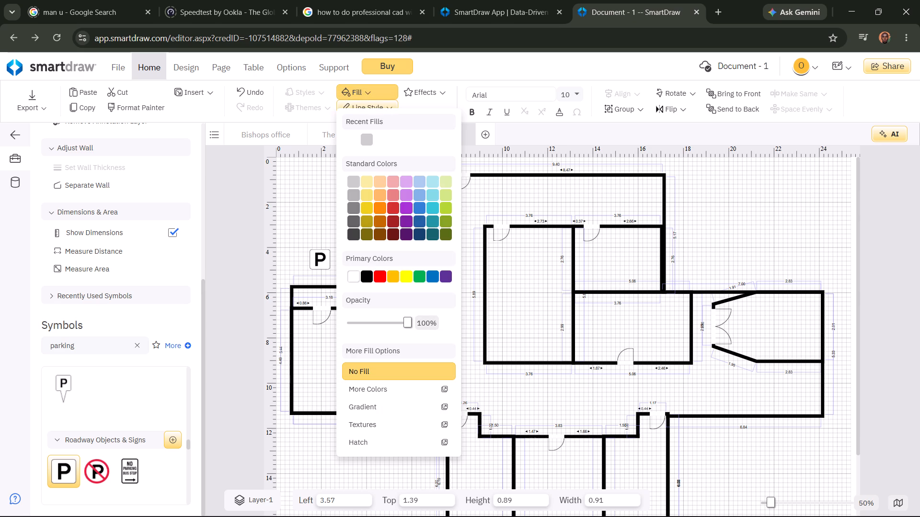
click(331, 186)
click(369, 191)
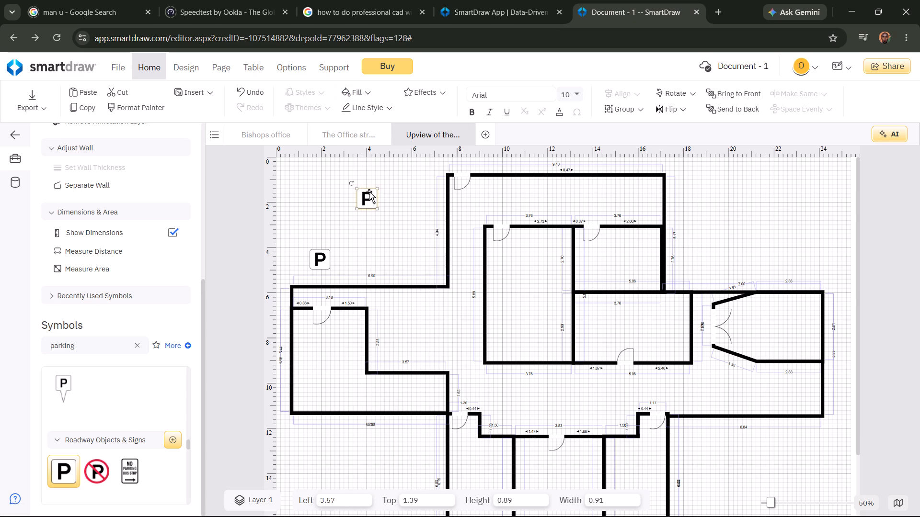
drag(369, 191, 725, 242)
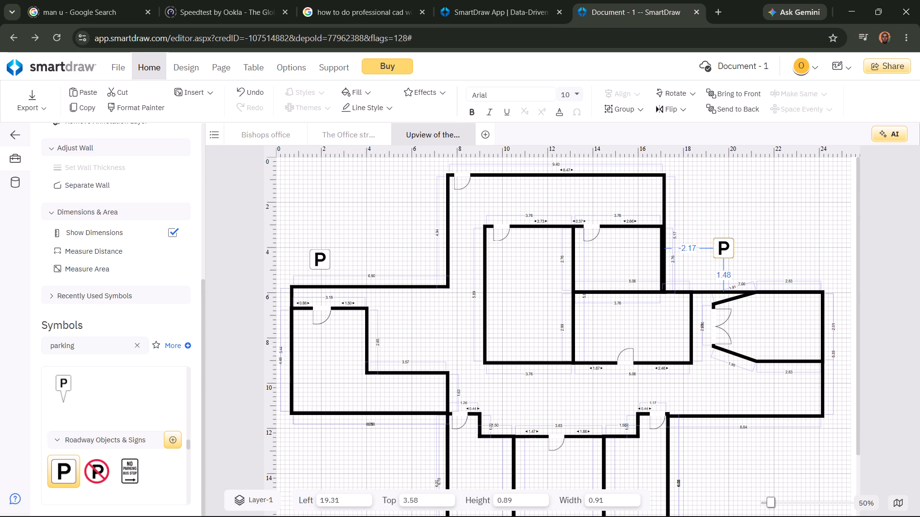
drag(725, 242, 701, 257)
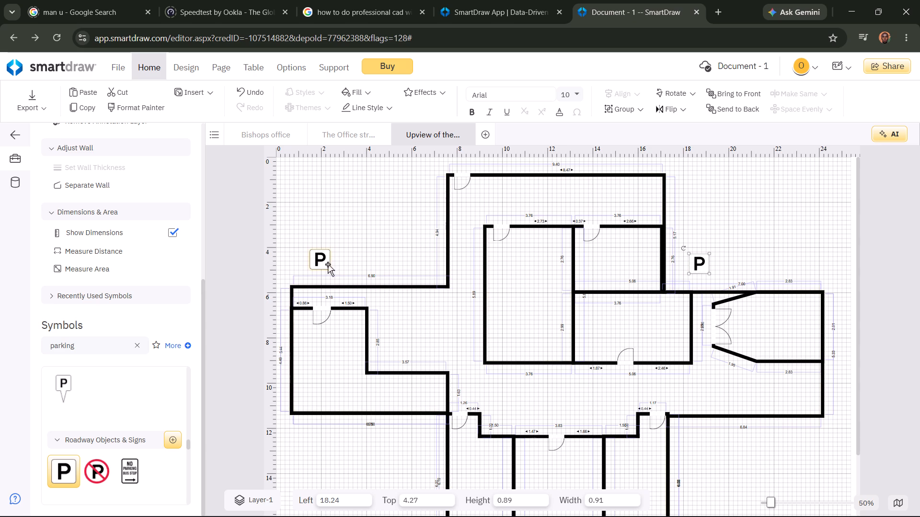
Copy the parking sign above the left arm and place the copy below that arm, at about 5.88 left and 11.87 top.
click(327, 264)
key(ctrl+c)
click(343, 257)
key(ctrl+v)
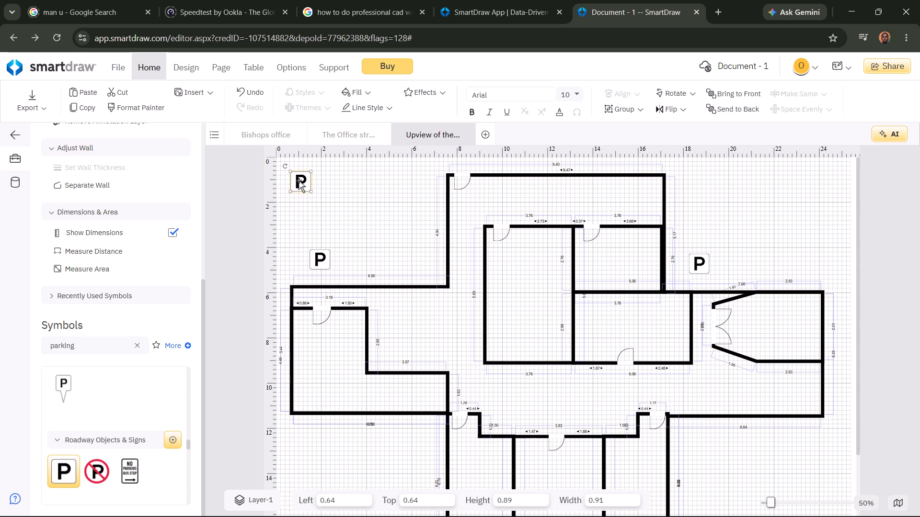
drag(299, 180, 381, 438)
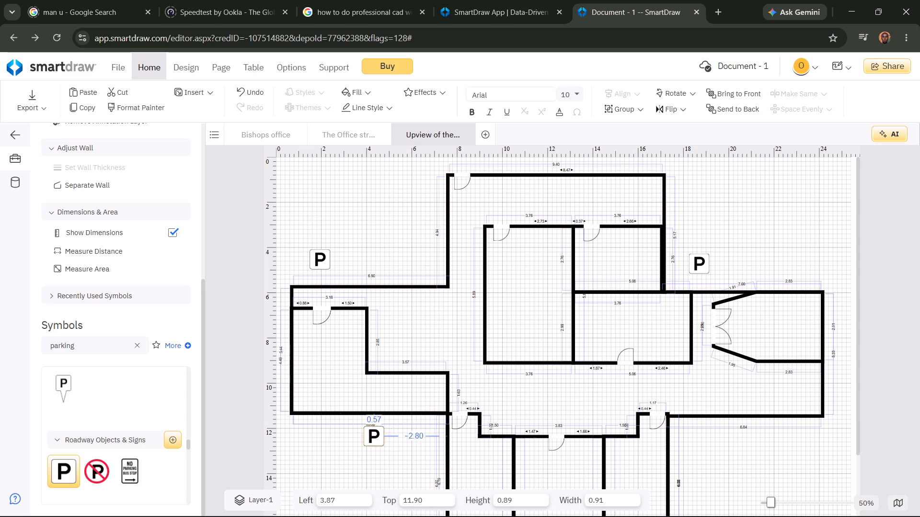
drag(381, 438, 417, 435)
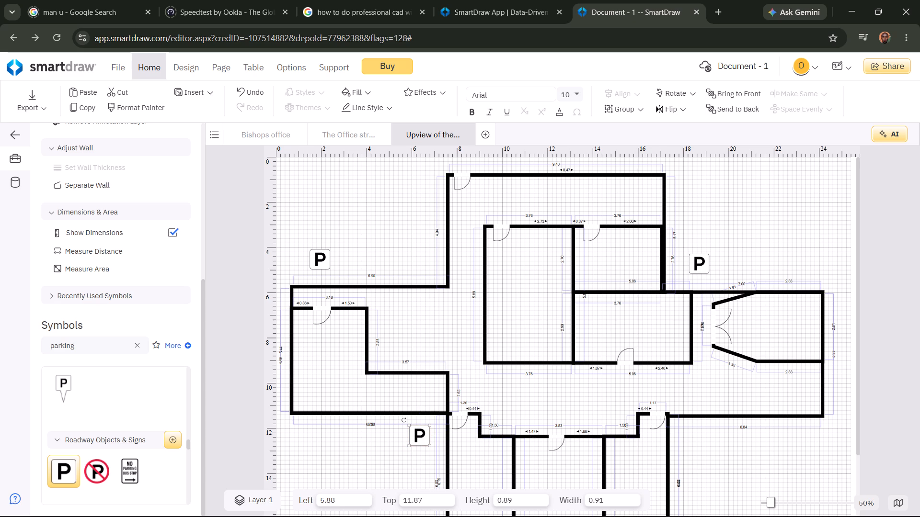
Move the parking sign above the left arm toward the upper arm, at about 5.88 left and 4.42 top.
drag(314, 255, 414, 262)
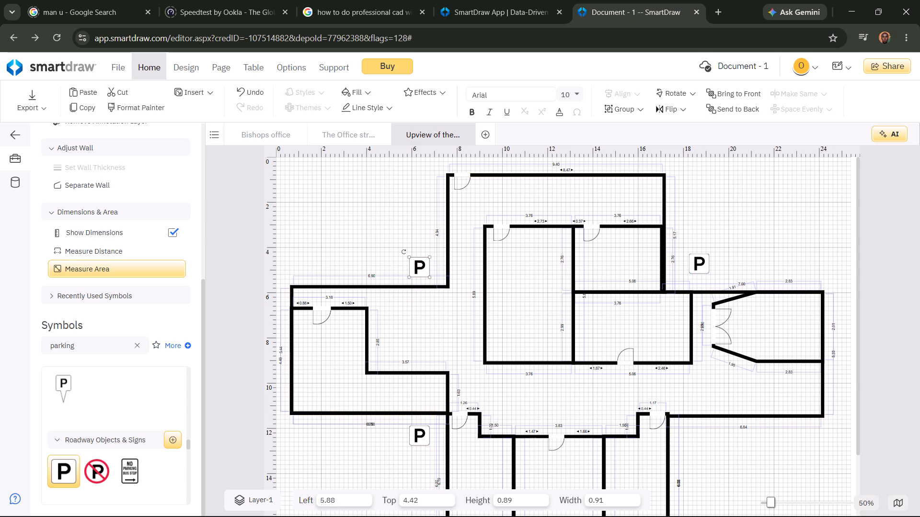
Paste another parking sign copy and place it below the right arm, at about 17.72 left and 11.87 top.
key(ctrl+v)
drag(320, 202, 694, 440)
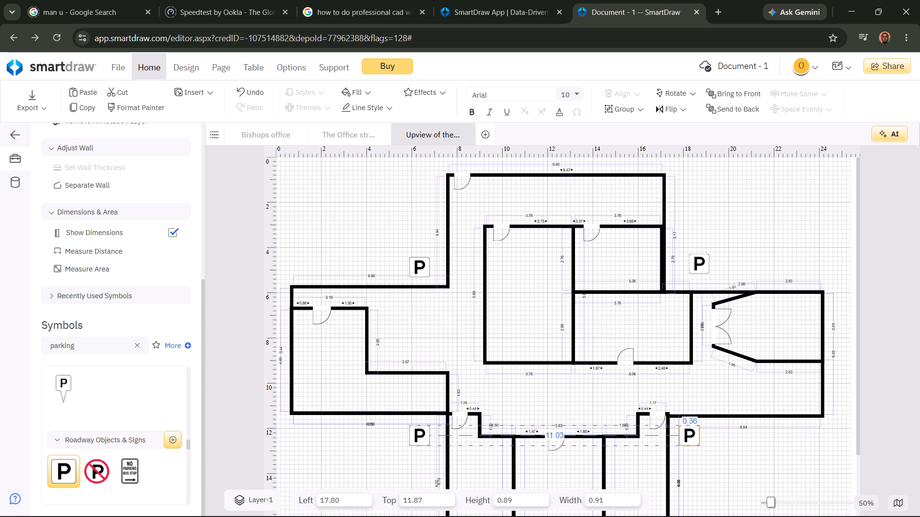
drag(694, 440, 693, 440)
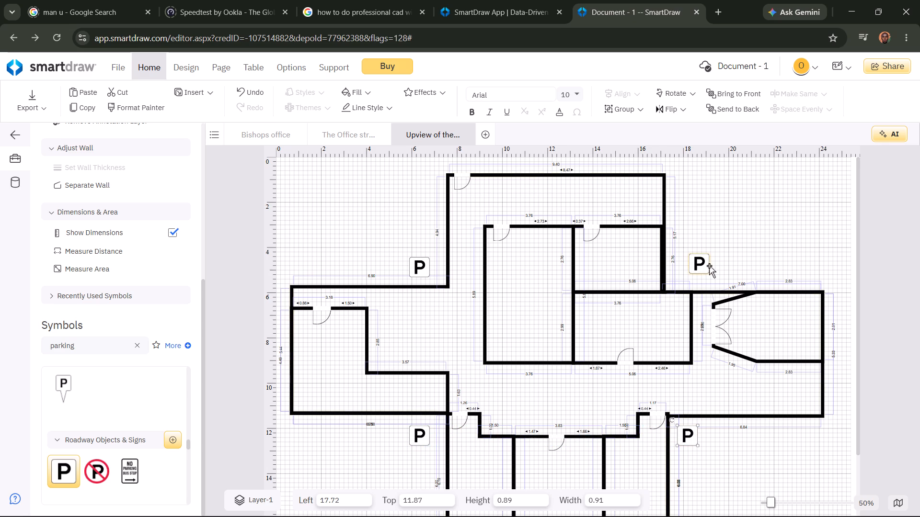
Move the two upper parking signs nearer the building's corners: right one to about 17.55 left, 4.71 top; left one to 6.39 left, 4.35 top.
drag(701, 265, 687, 273)
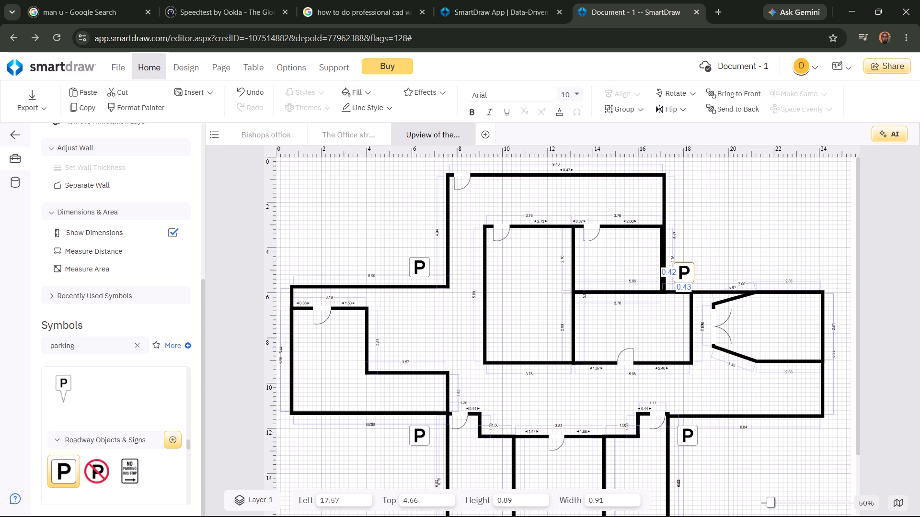
drag(687, 273, 686, 274)
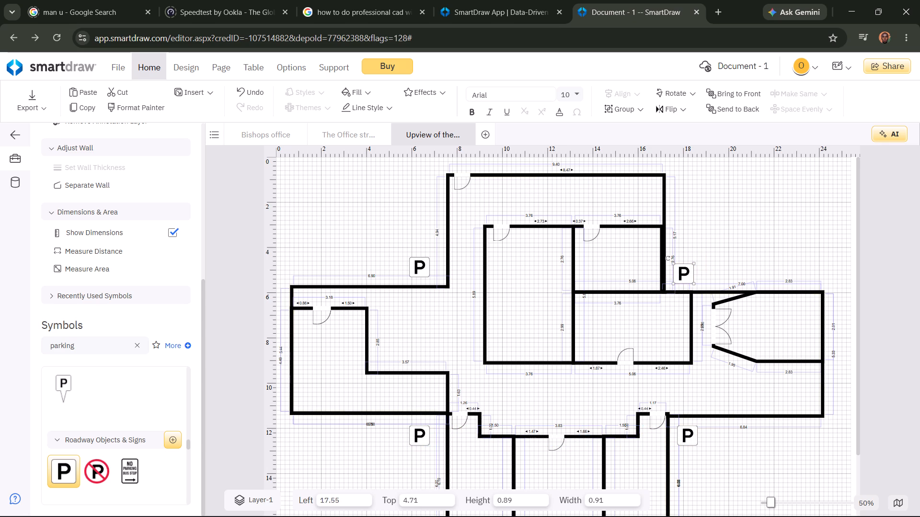
drag(414, 268, 414, 268)
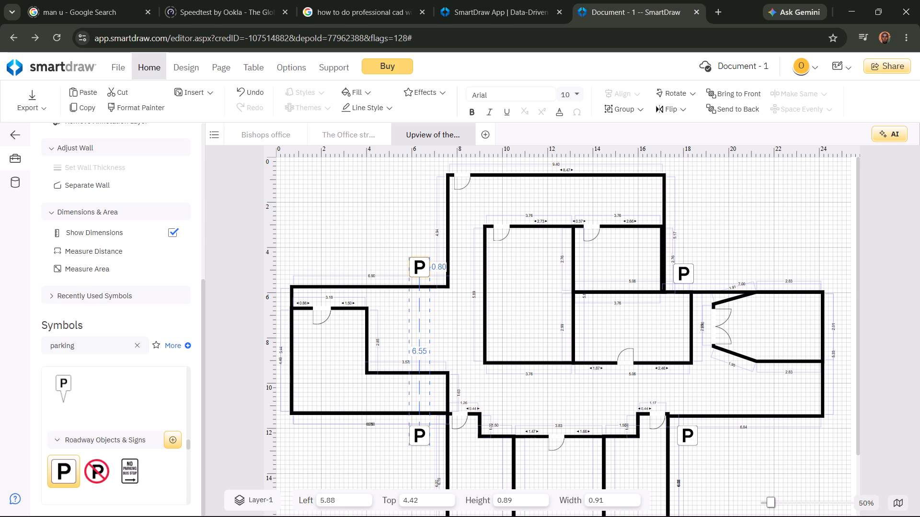
drag(414, 268, 425, 267)
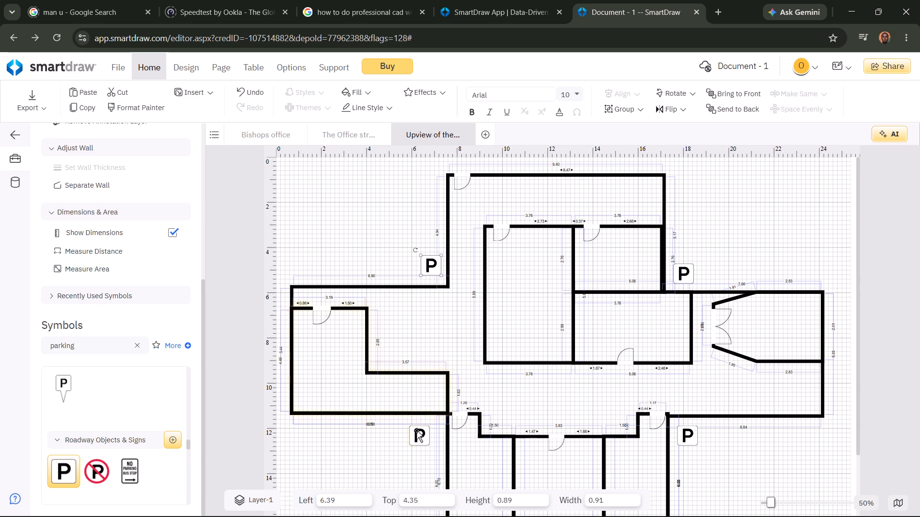
Align the lower parking signs under the upper ones: left one at about 6.39 left, 11.71 top; right one at about 17.55 left.
click(416, 437)
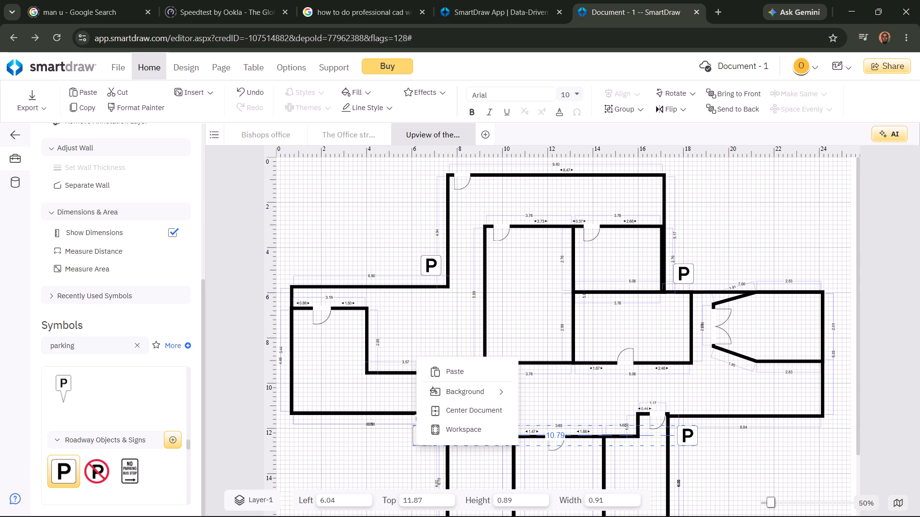
click(394, 449)
drag(417, 434, 423, 433)
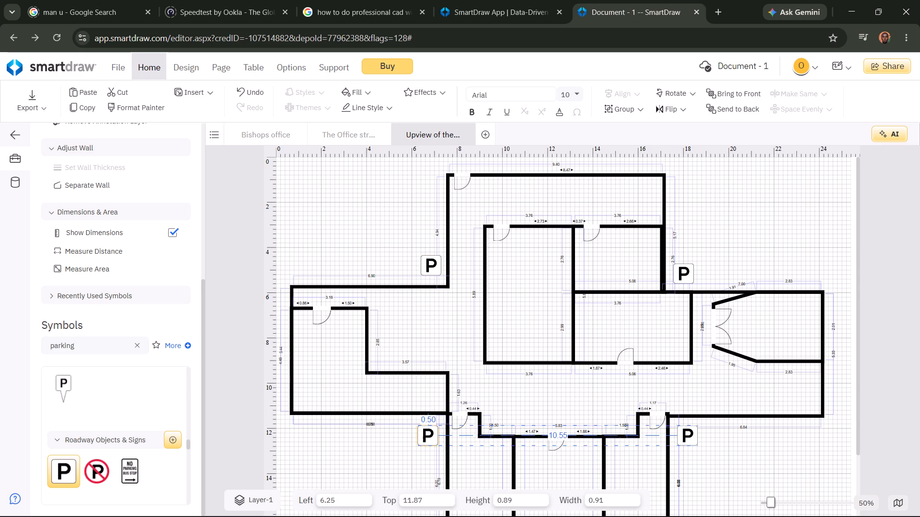
drag(423, 433, 424, 430)
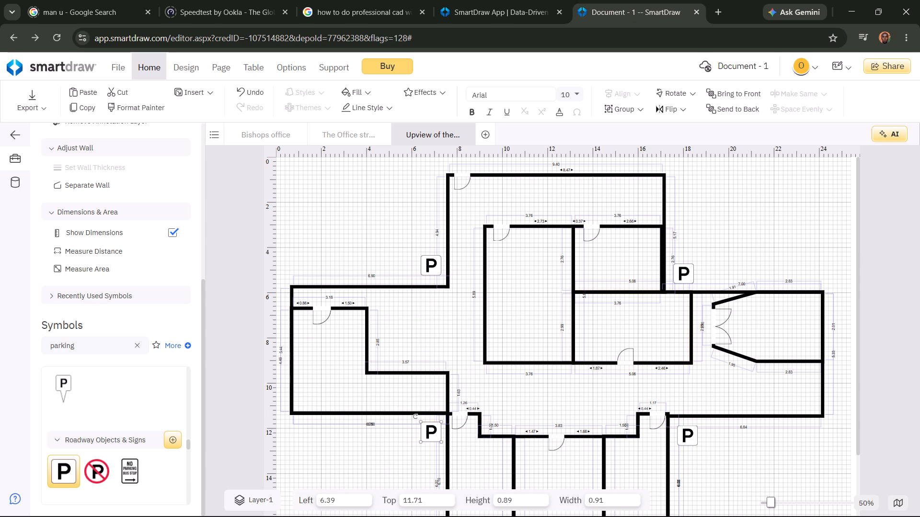
drag(690, 436, 686, 437)
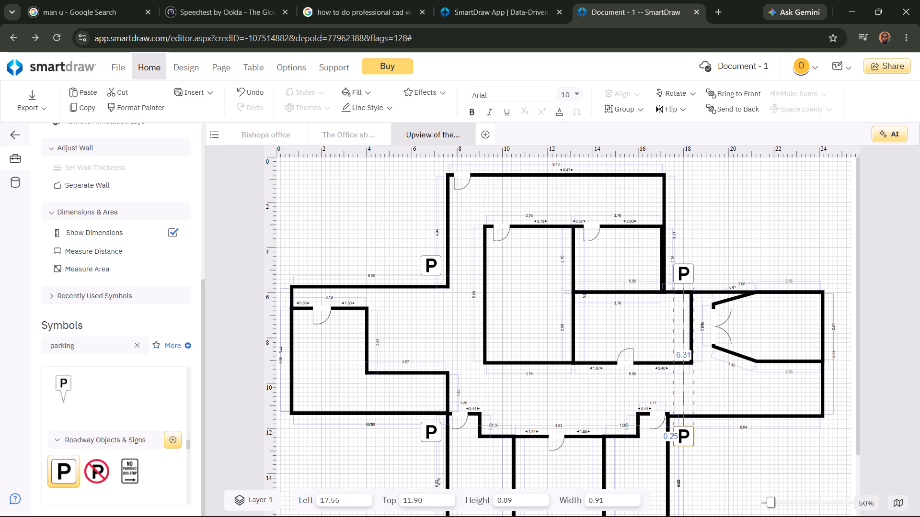
drag(686, 437, 685, 438)
click(791, 464)
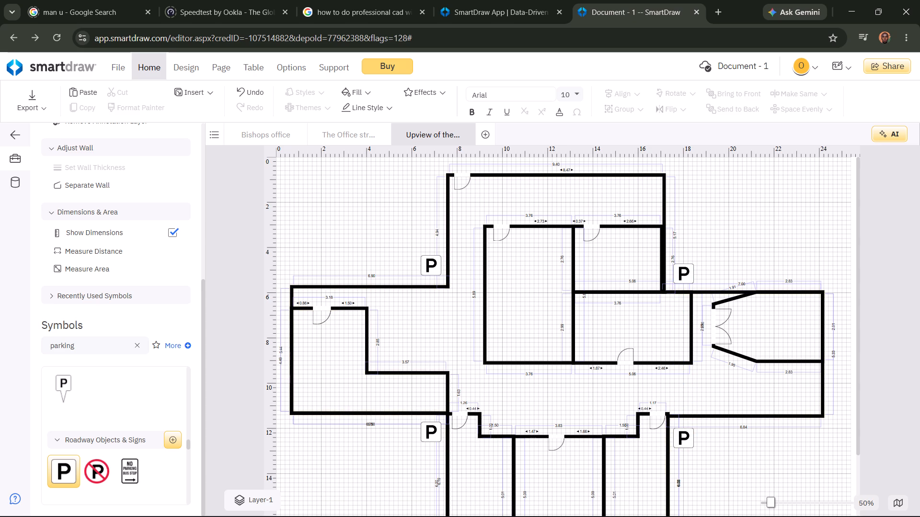
Copy the door of the left arm's inner room and place the copy in that arm's outer top wall, at about 5.30 left.
click(325, 308)
key(ctrl+c)
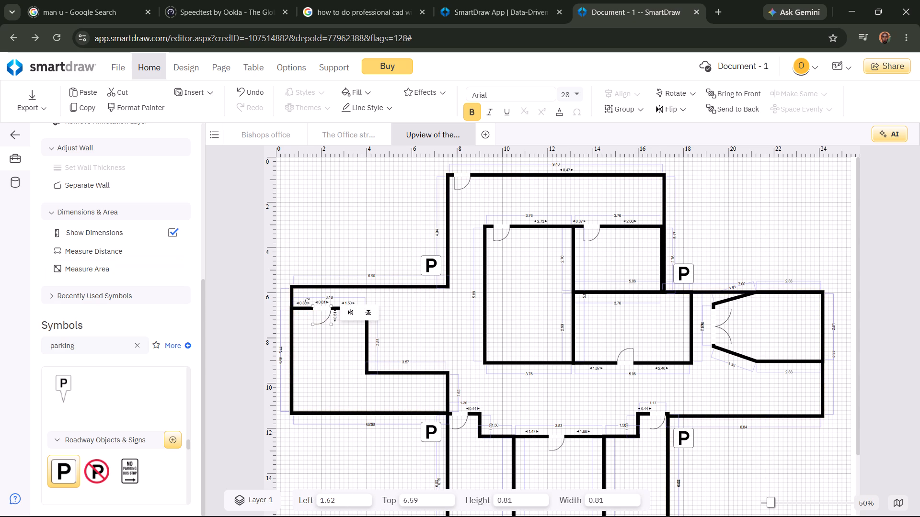
key(ctrl+v)
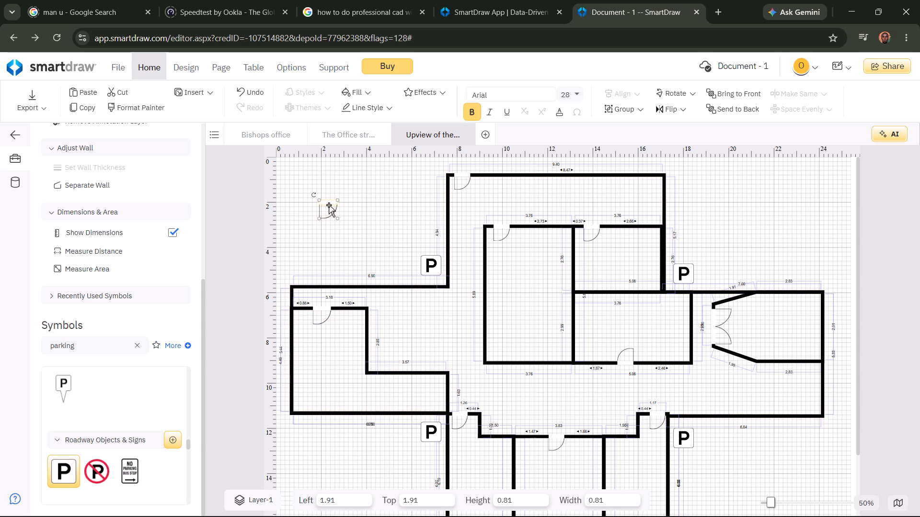
drag(330, 203, 407, 285)
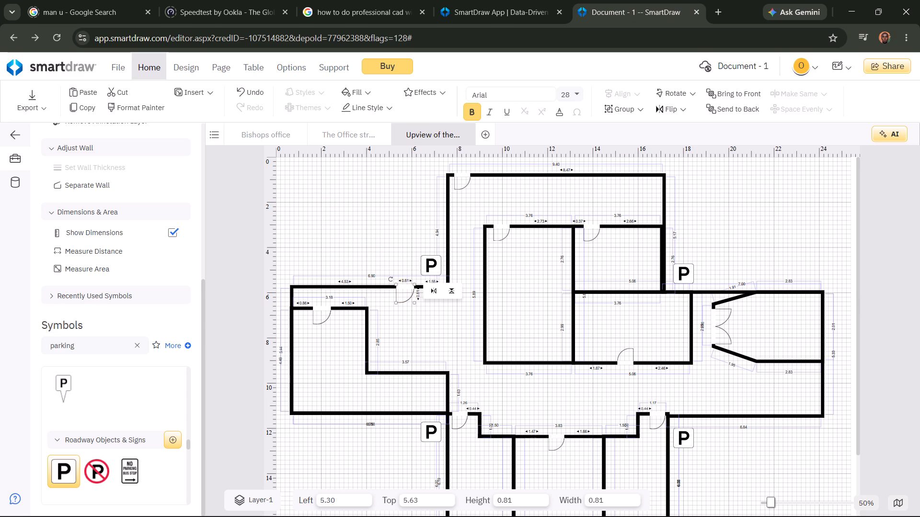
Search the symbol library for gate.
click(140, 341)
text(gate)
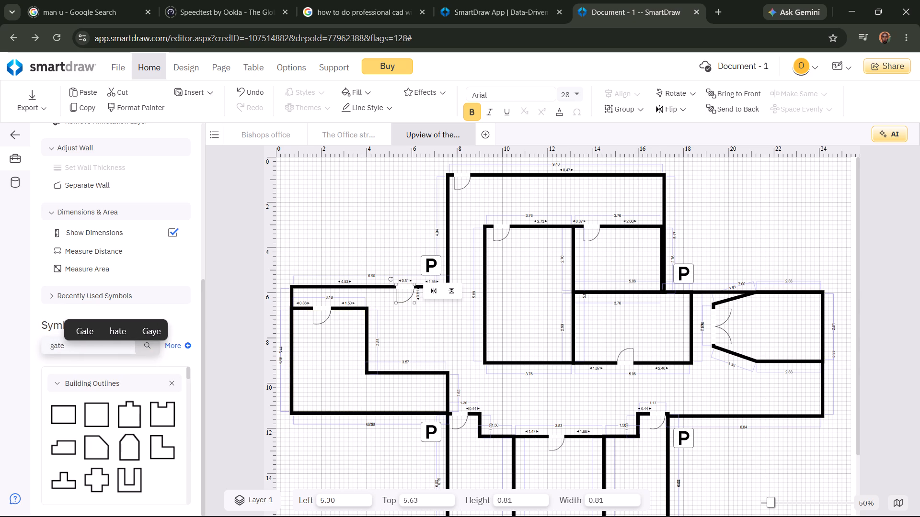
click(145, 343)
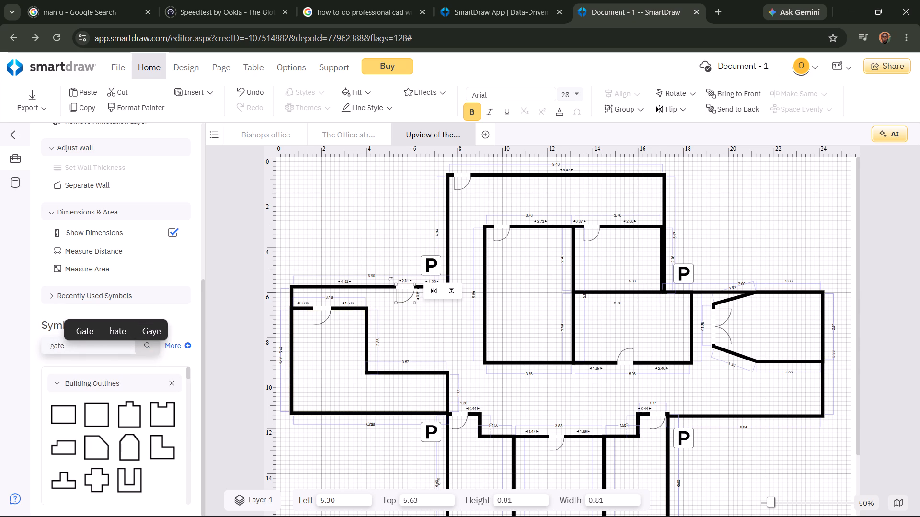
click(146, 347)
Paste another copy of the door and place it in the right arm's outer top wall, at about 18.38 left and 5.87 top.
click(321, 258)
key(ctrl+v)
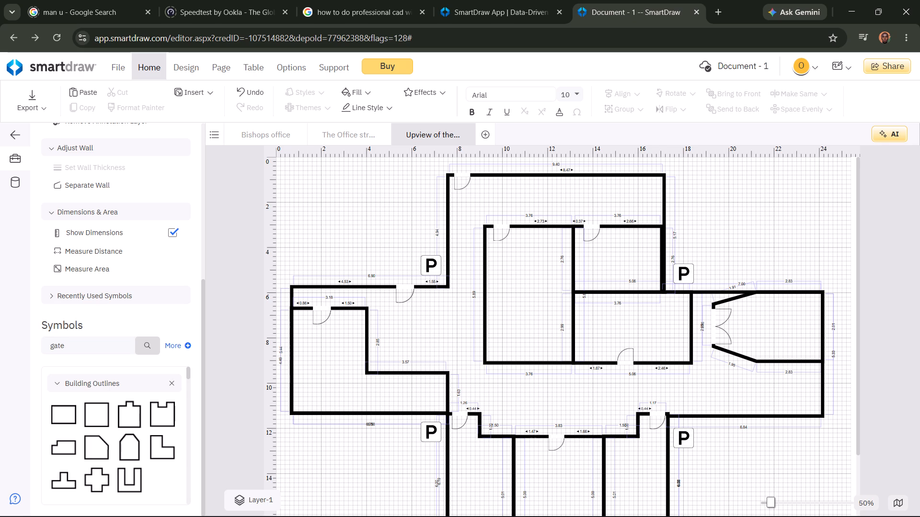
drag(341, 214, 593, 249)
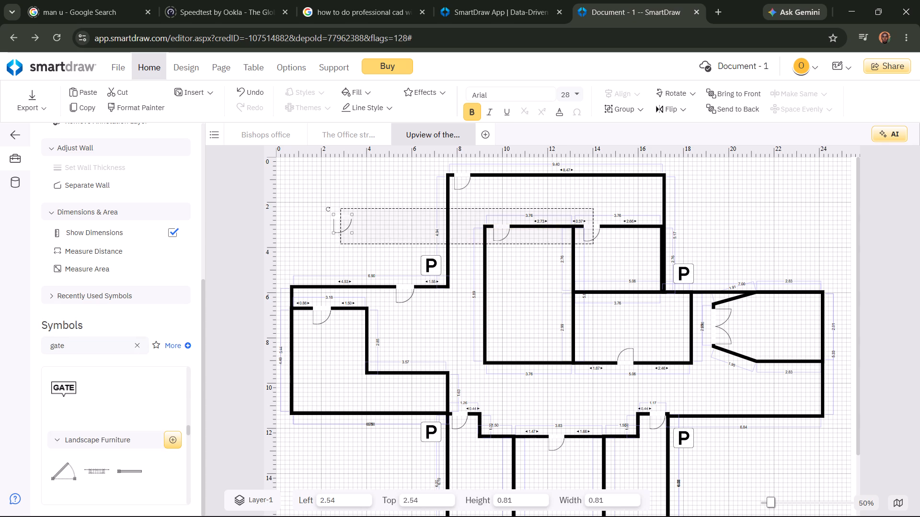
drag(593, 249, 399, 241)
drag(341, 219, 429, 296)
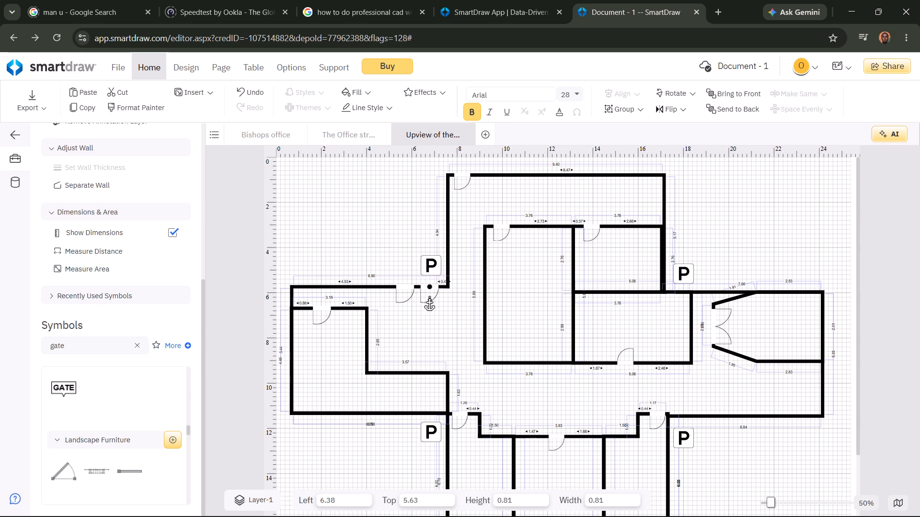
drag(429, 296, 739, 295)
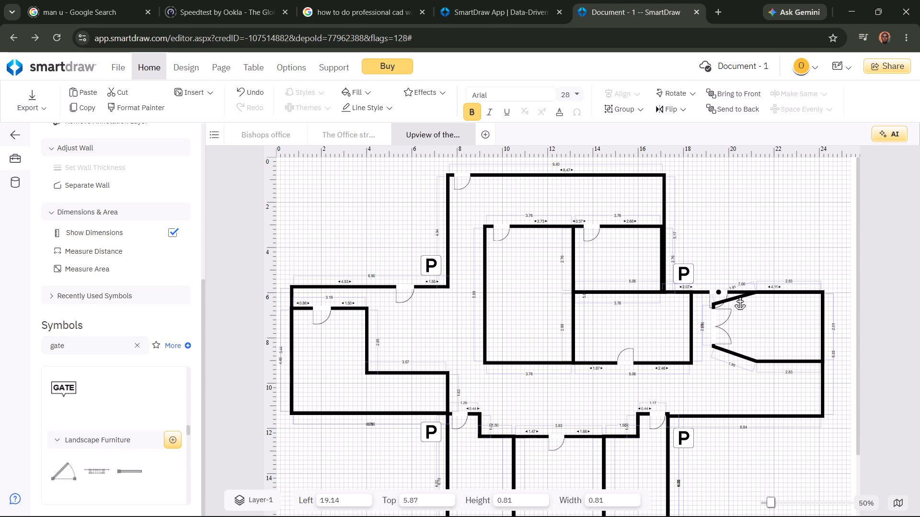
drag(739, 295, 710, 306)
drag(710, 306, 702, 302)
click(744, 252)
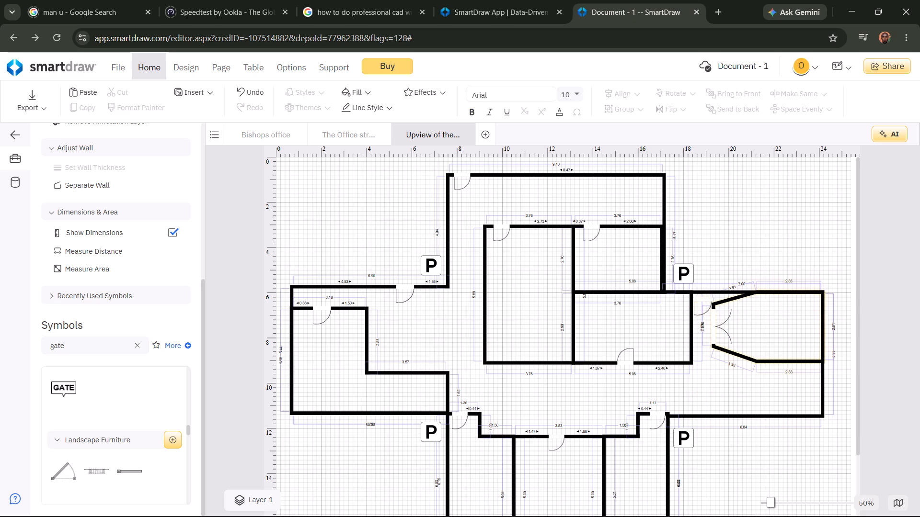
drag(704, 300, 703, 295)
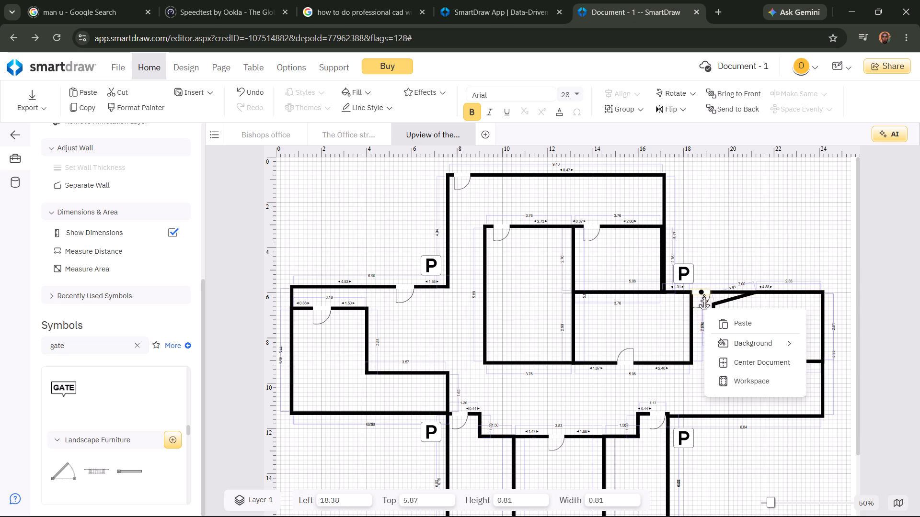
click(746, 223)
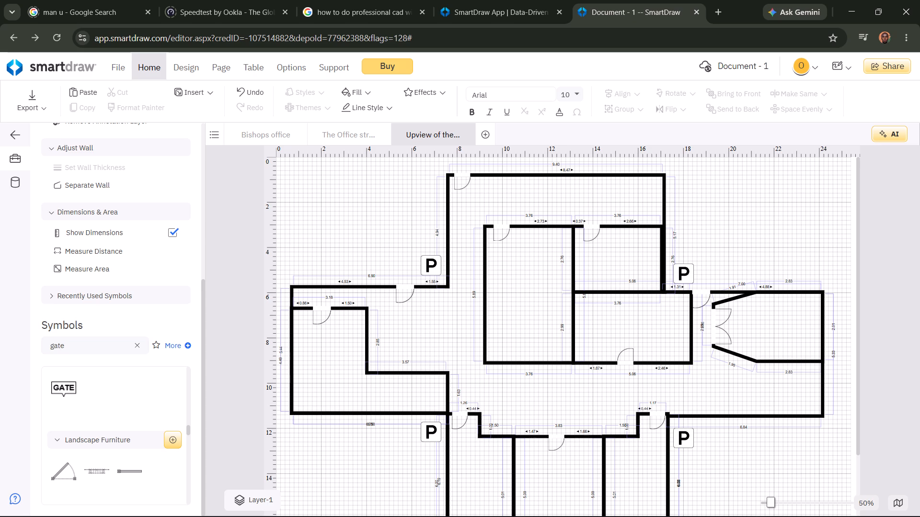
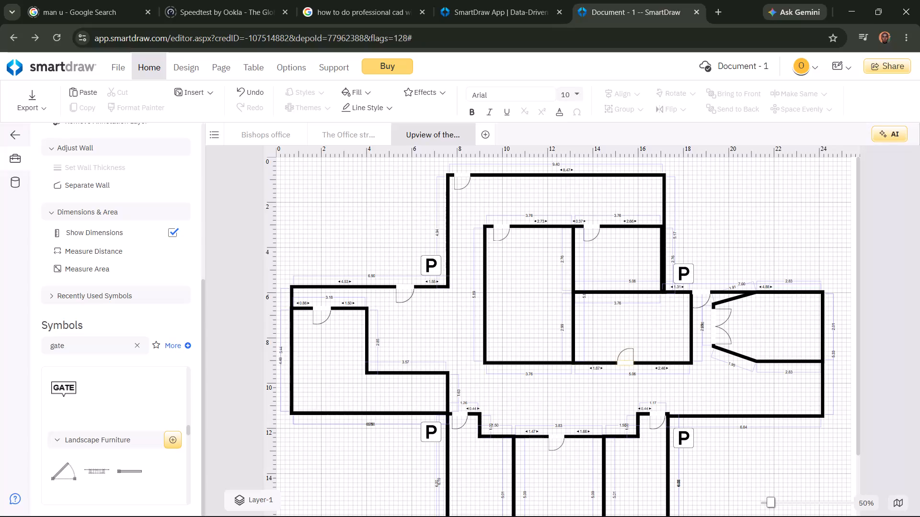
Pull in the right wall of the left arm's inner room's lower part so the room is about 4.35 wide.
click(450, 395)
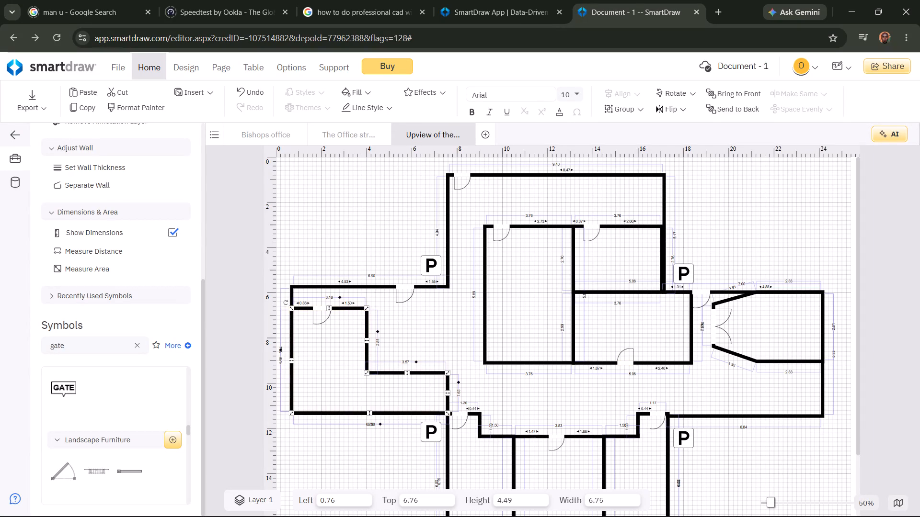
drag(450, 395, 398, 390)
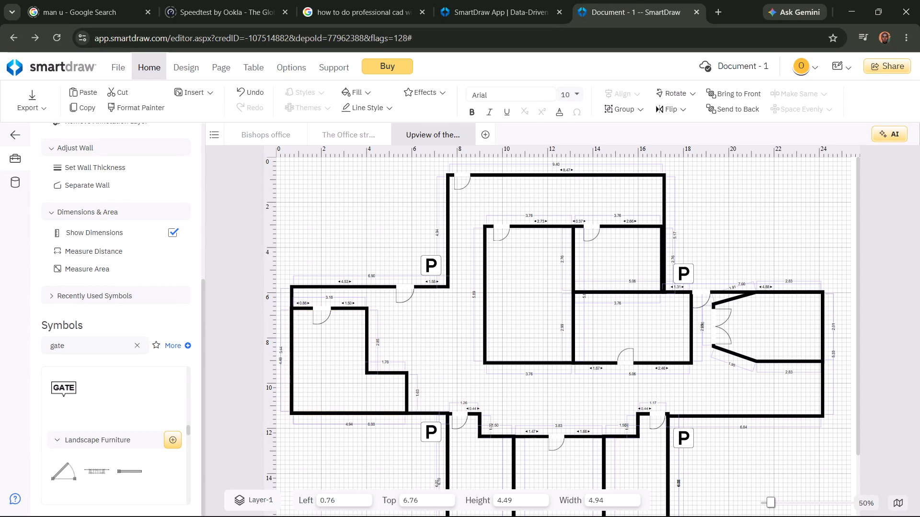
drag(398, 390, 396, 382)
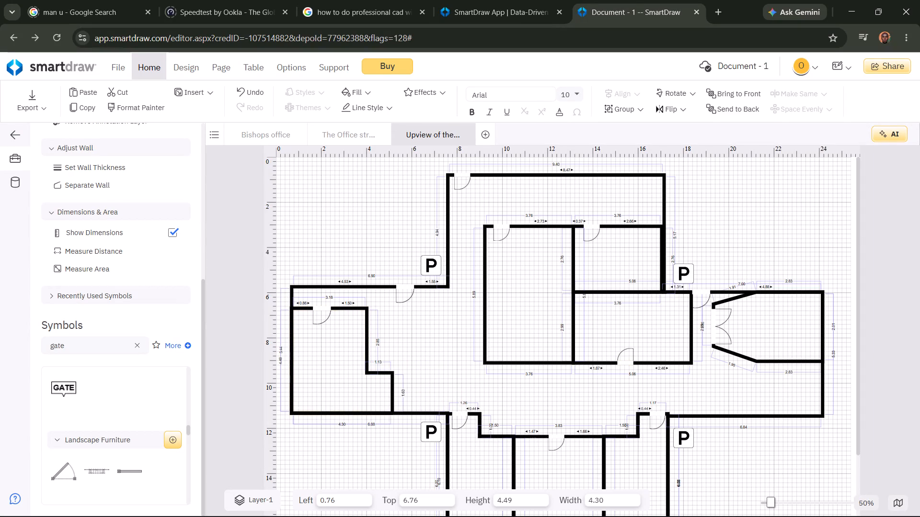
drag(396, 382, 396, 382)
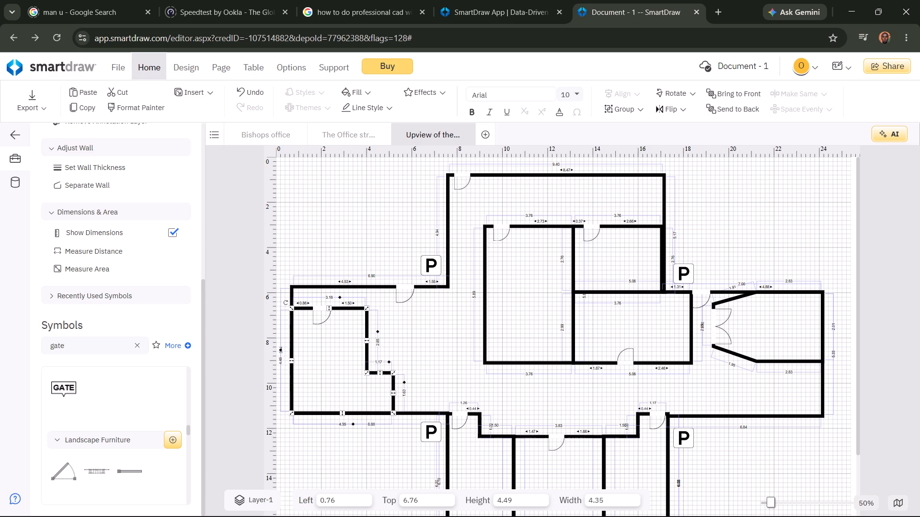
Paste a door copy into the left arm's outer bottom wall at about 5.61 left, 10.62 top, flipped vertically to swing inward.
key(ctrl+v)
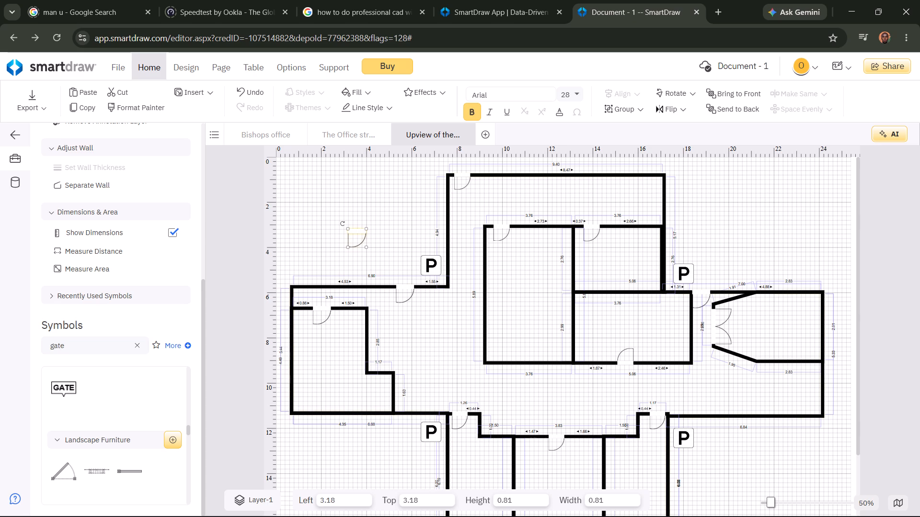
click(353, 227)
drag(356, 230, 402, 386)
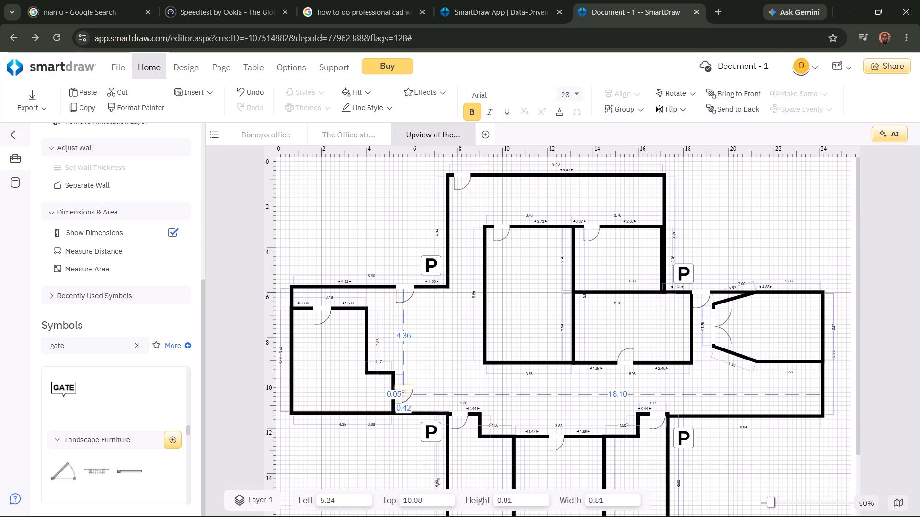
drag(402, 386, 410, 416)
click(463, 419)
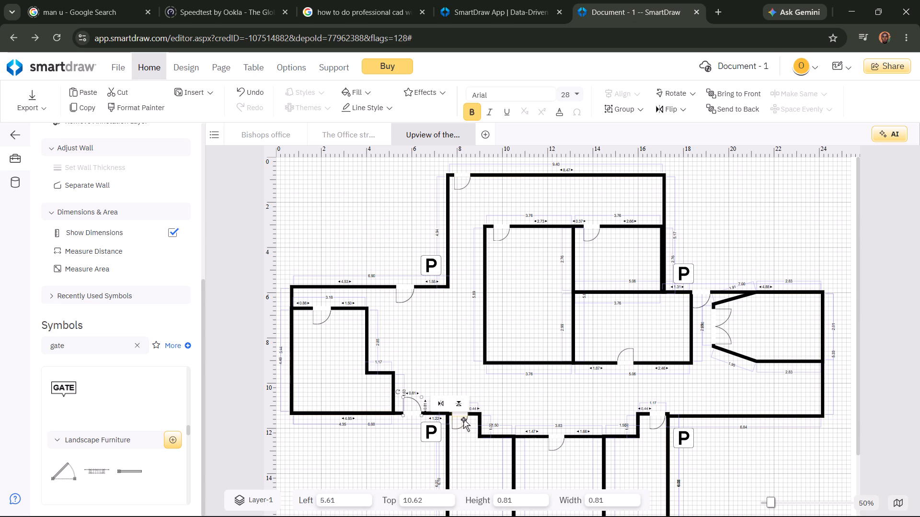
click(759, 446)
Paste another door copy into the right arm's outer bottom wall at about 18.22 left, 10.74 top, flipped vertically to swing inward.
key(ctrl+v)
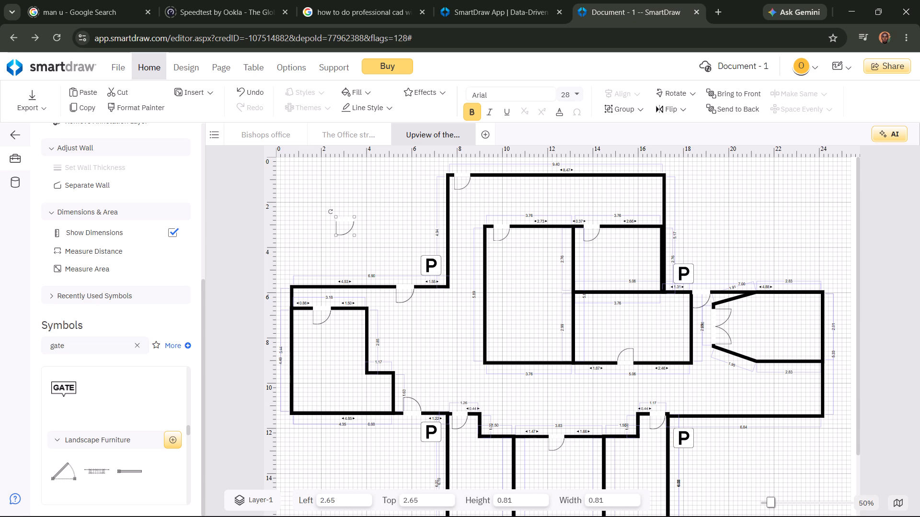
drag(346, 218, 698, 420)
click(741, 415)
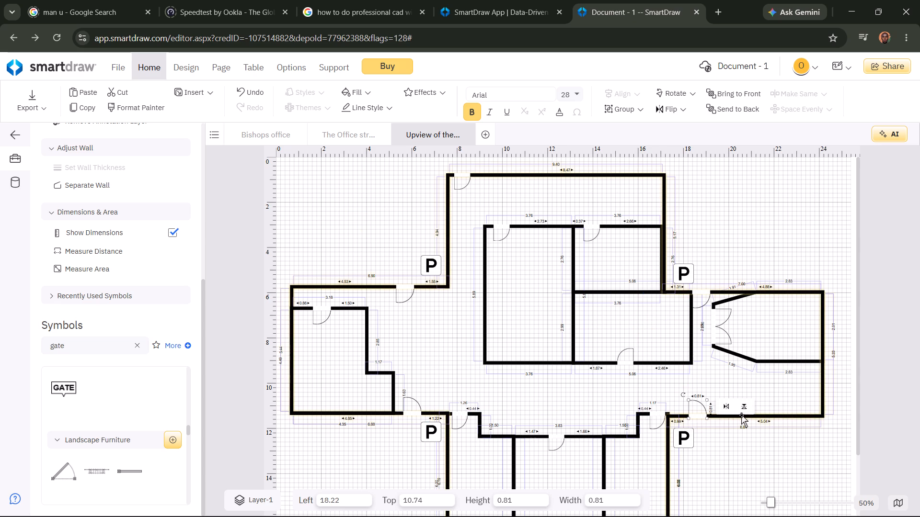
click(758, 457)
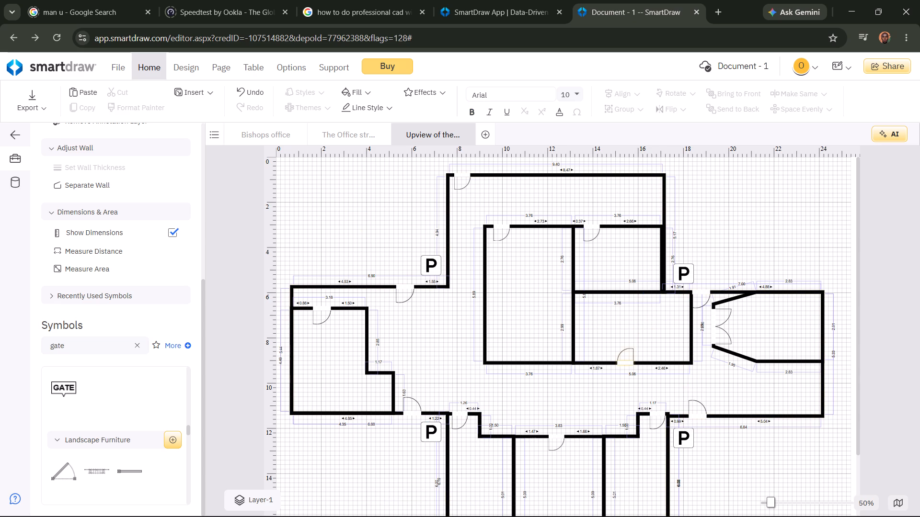
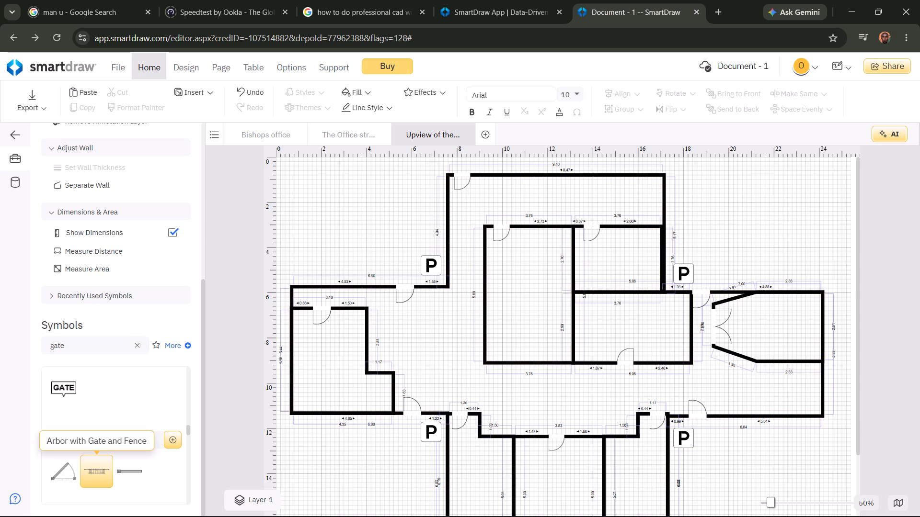
Place a Gate symbol above the left arm's top wall at about 2.00 left, 3.87 top, enlarged to about 1.39 by 1.39.
click(69, 385)
drag(69, 385, 338, 309)
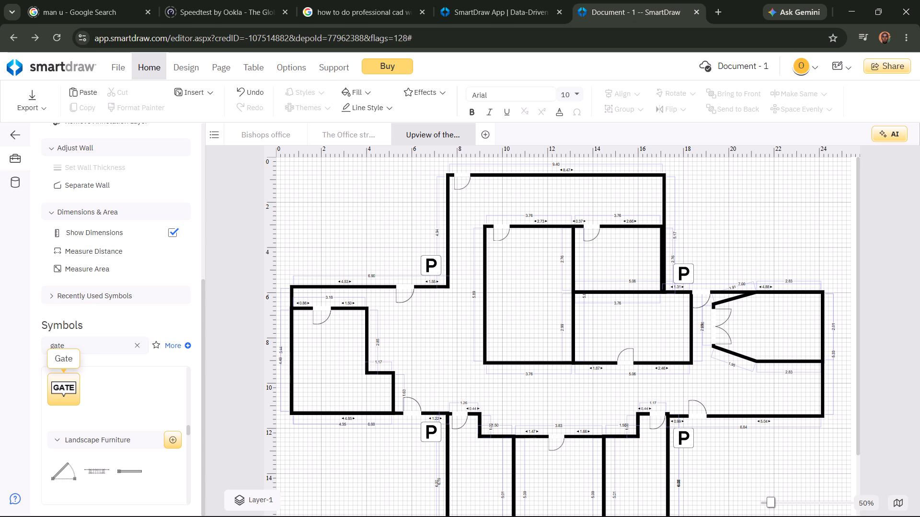
drag(338, 309, 346, 304)
drag(65, 393, 169, 295)
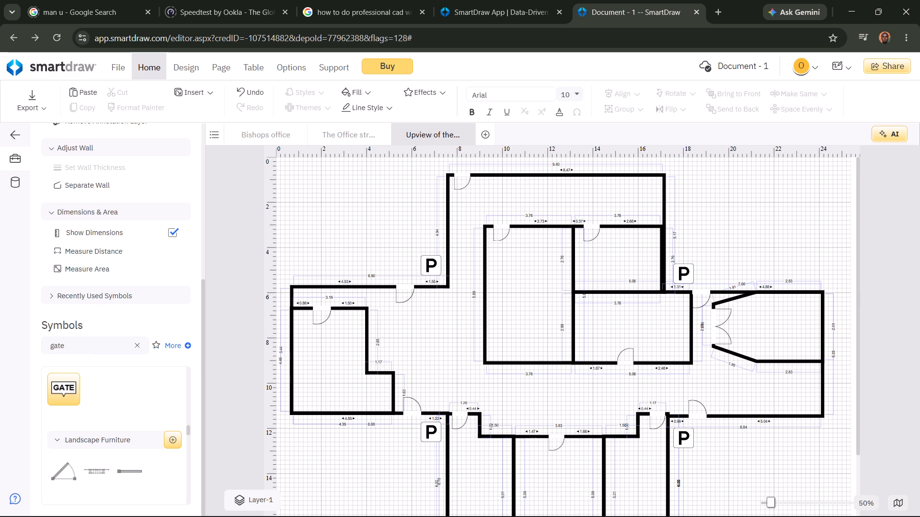
drag(169, 295, 369, 240)
drag(78, 393, 353, 245)
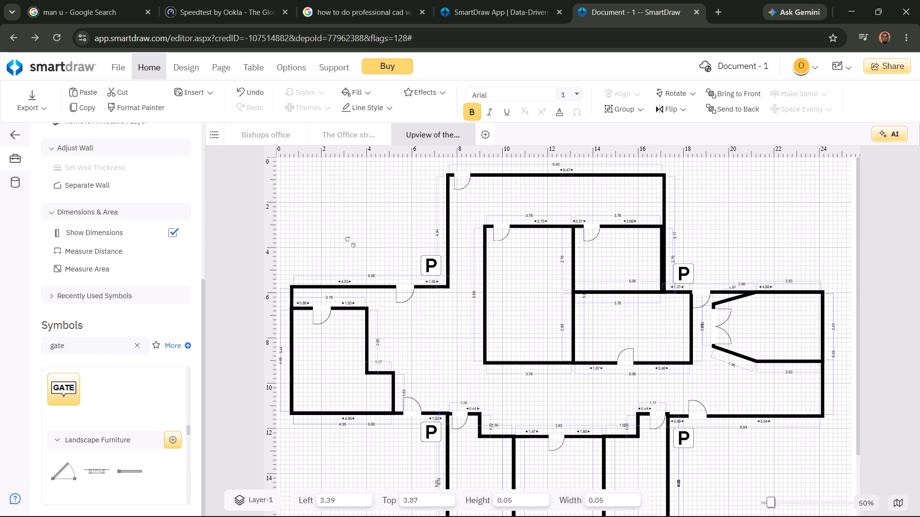
click(351, 243)
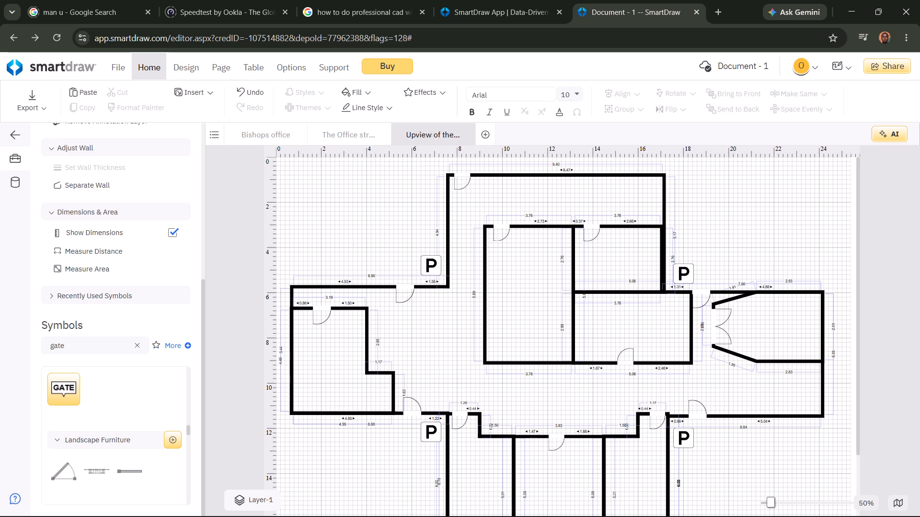
drag(57, 401, 353, 245)
drag(353, 244, 322, 262)
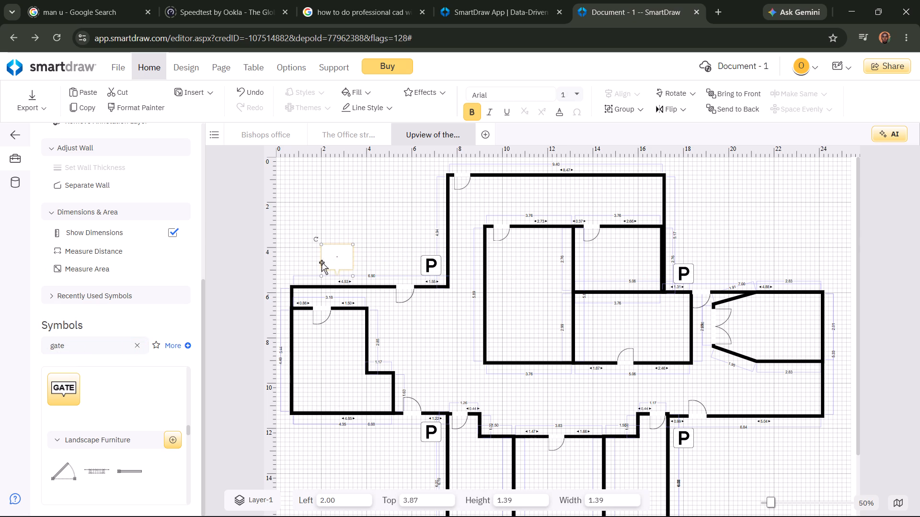